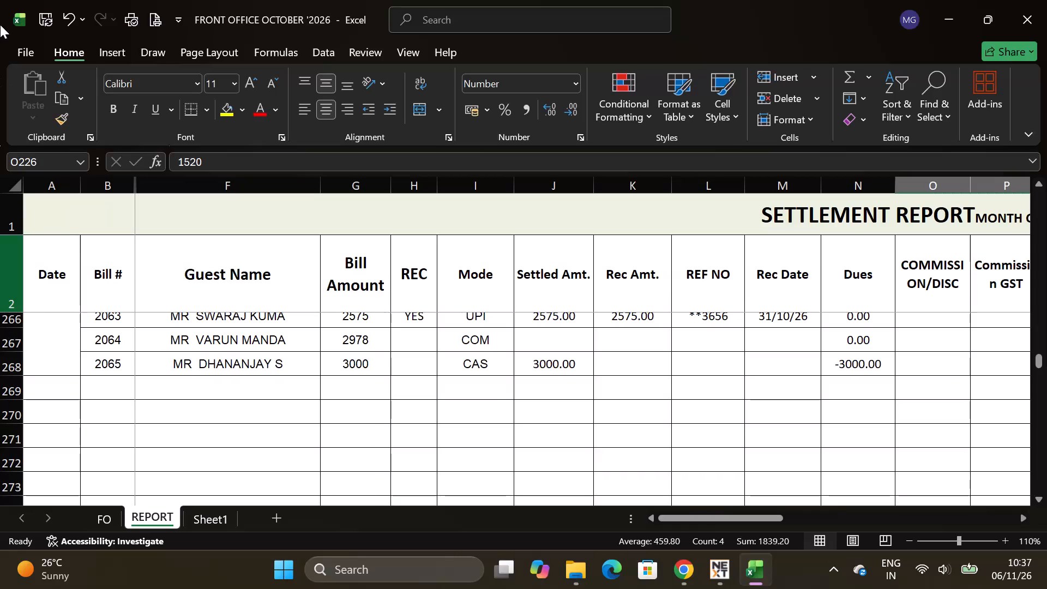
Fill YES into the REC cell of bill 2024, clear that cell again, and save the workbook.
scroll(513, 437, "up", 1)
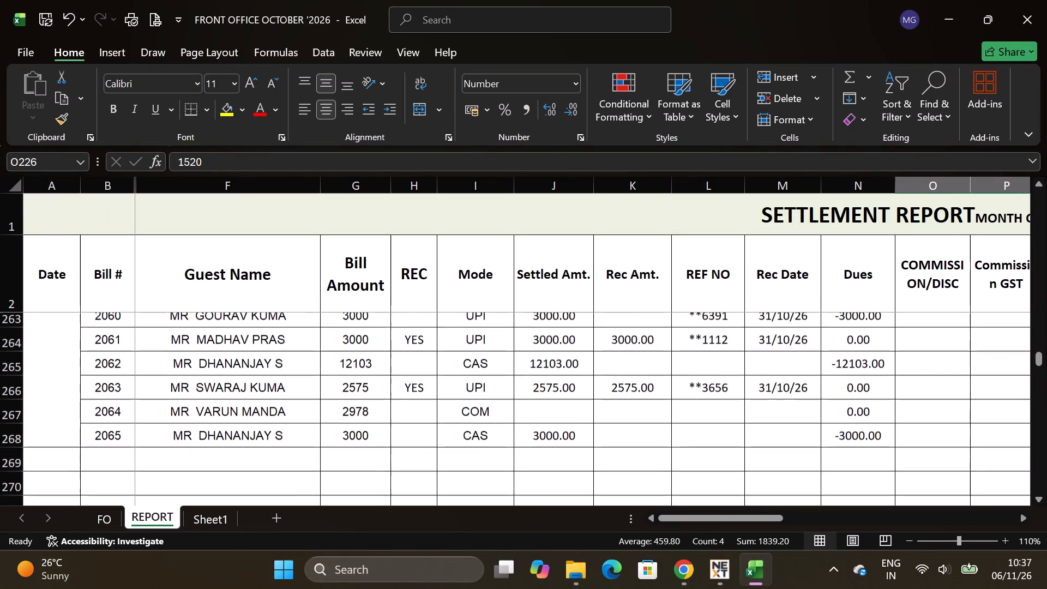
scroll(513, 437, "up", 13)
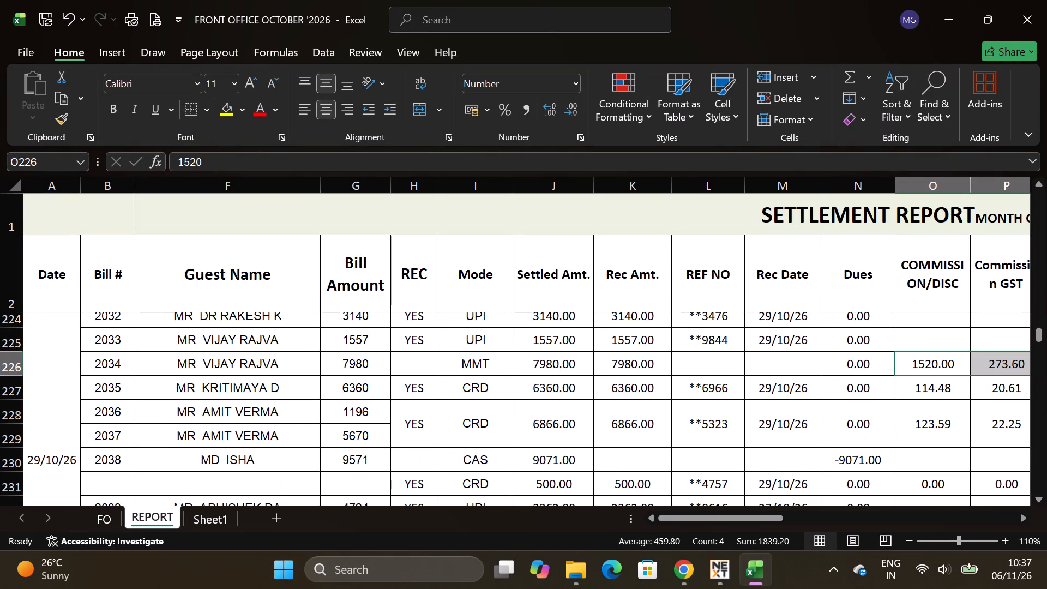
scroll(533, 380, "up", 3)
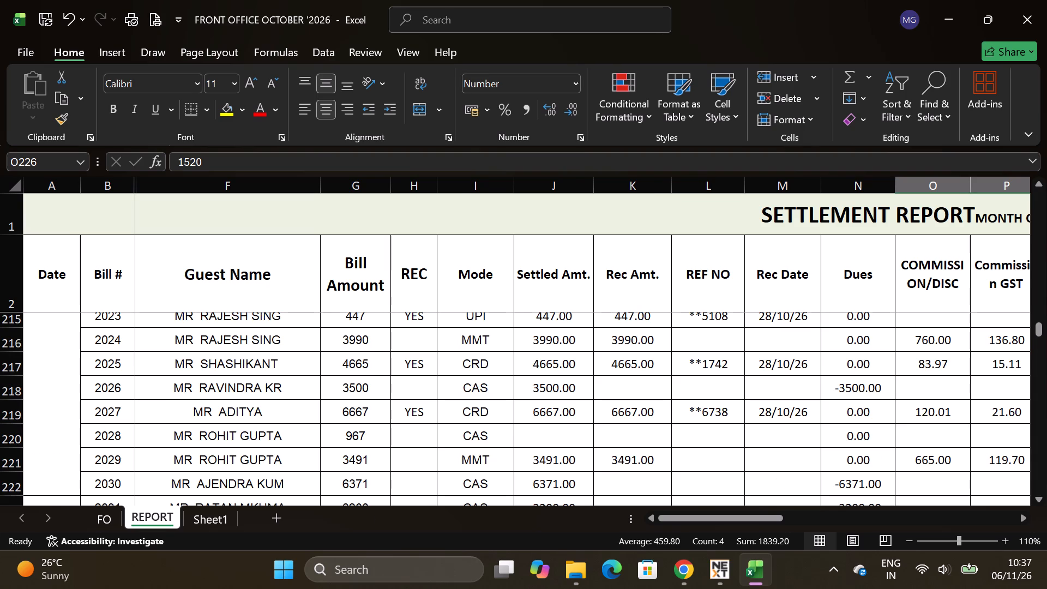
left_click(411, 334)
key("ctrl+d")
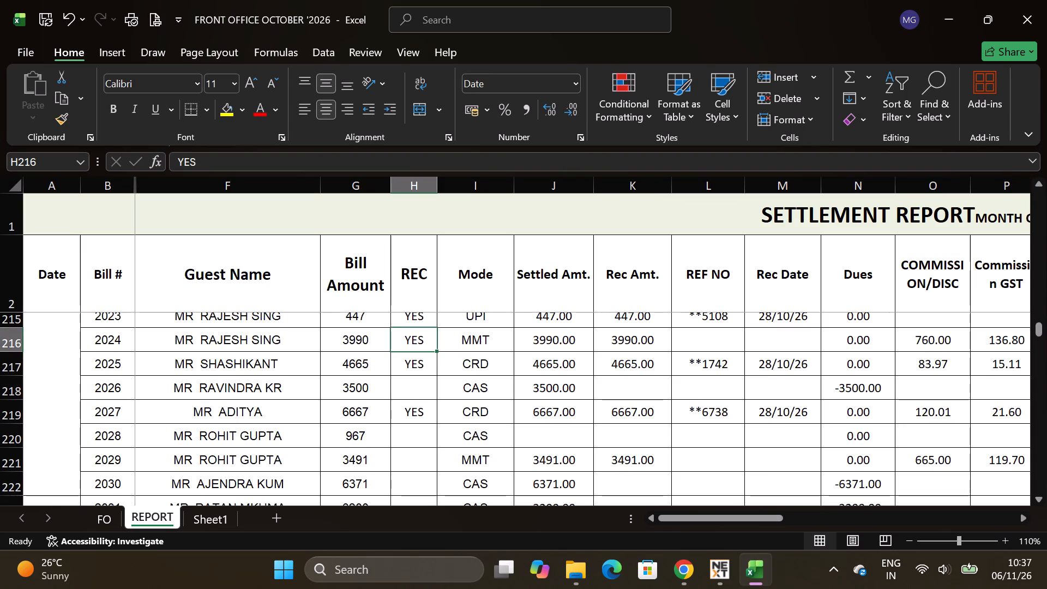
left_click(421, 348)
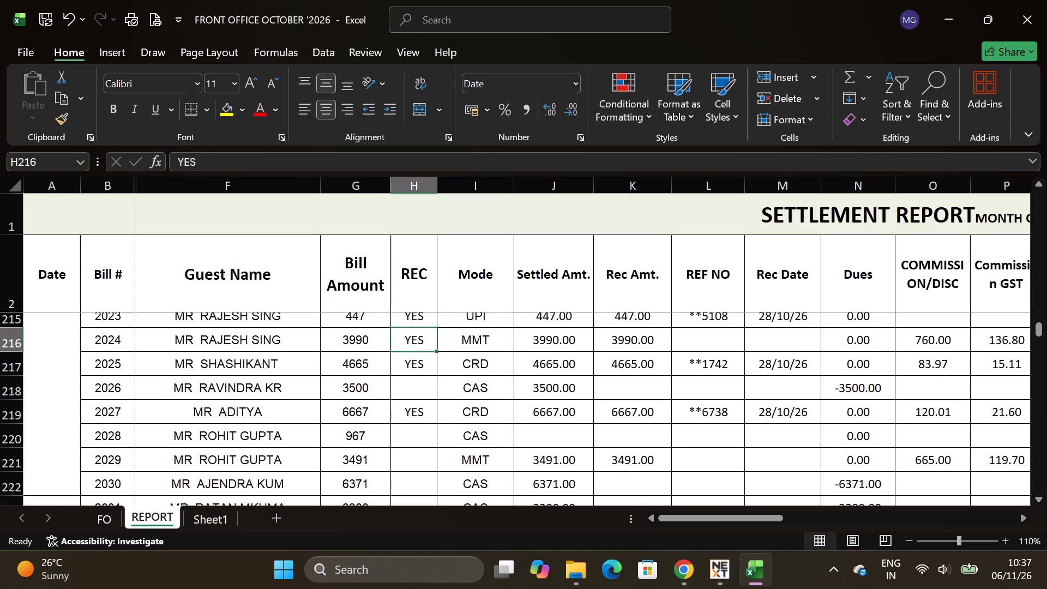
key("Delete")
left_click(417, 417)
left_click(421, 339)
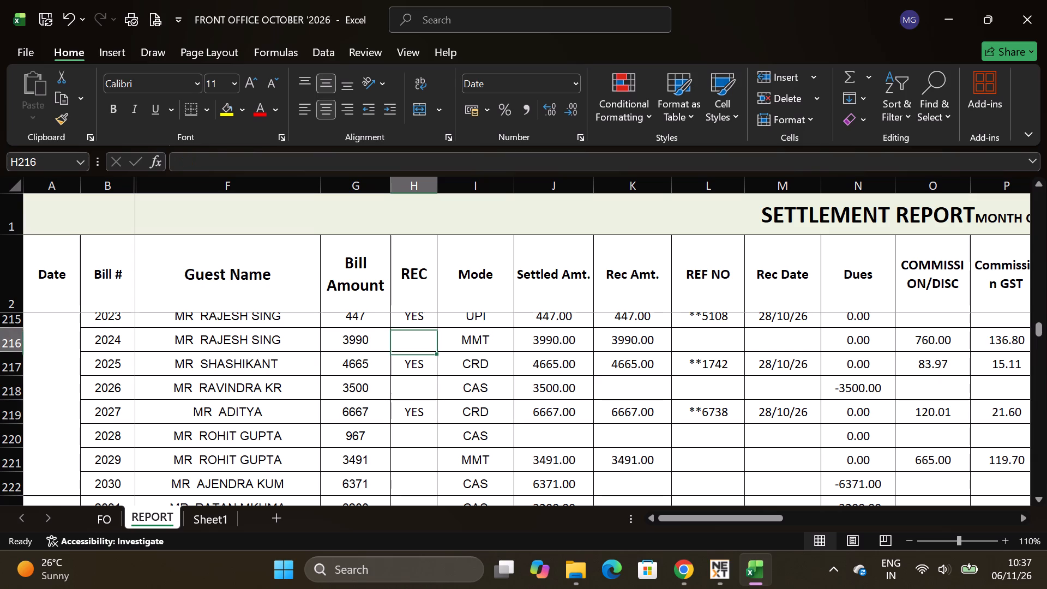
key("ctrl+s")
Switch to Fortune Next and add a credit transaction for company TRAM001 with the Front Office outlet.
left_click(720, 575)
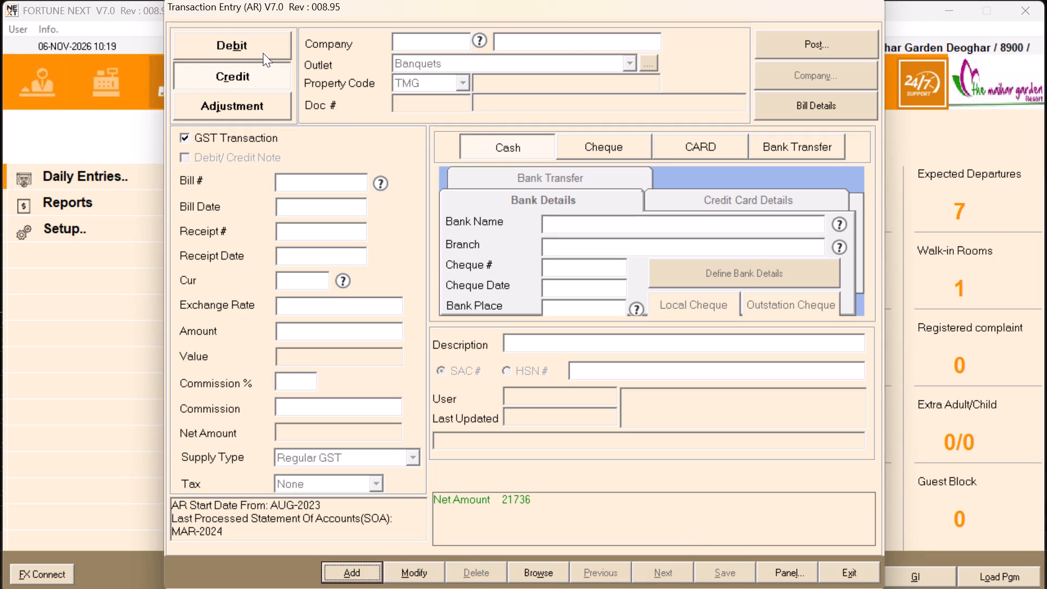
left_click(264, 52)
left_click(257, 71)
key("Return")
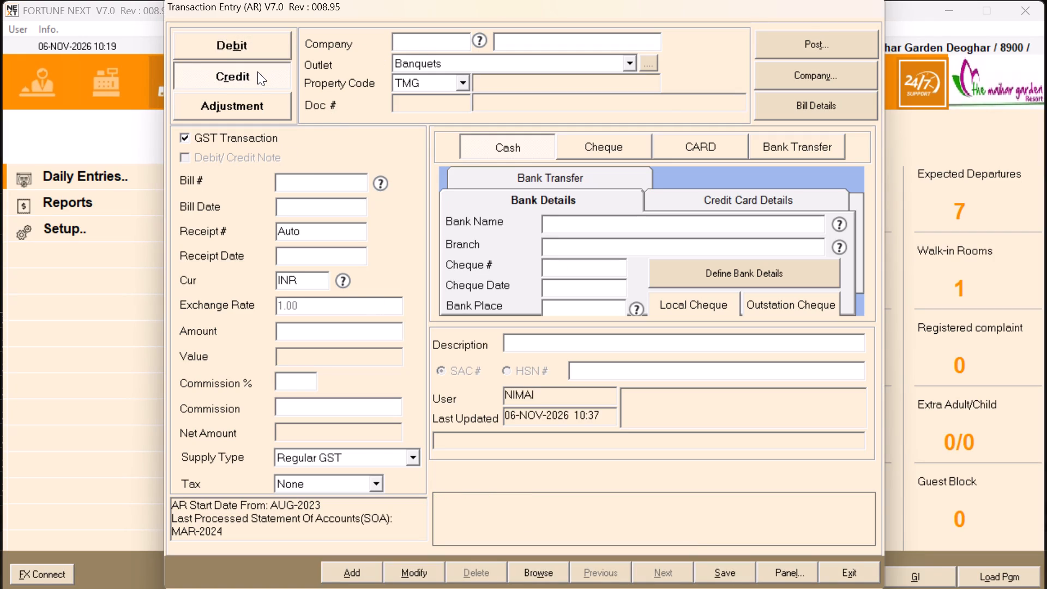
type("TRAM001")
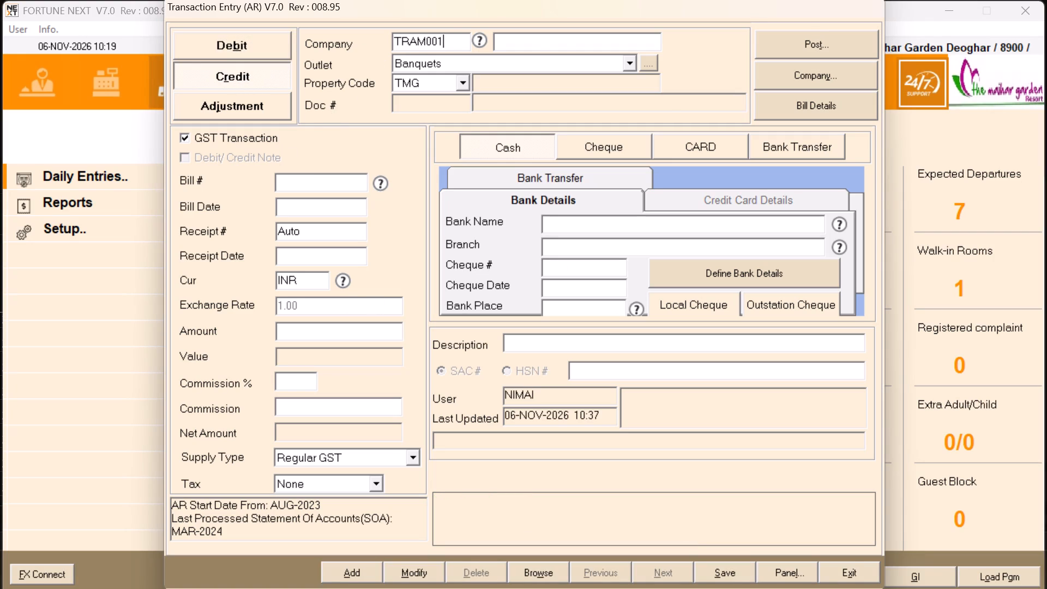
key("Return")
left_click(438, 68)
left_click(432, 96)
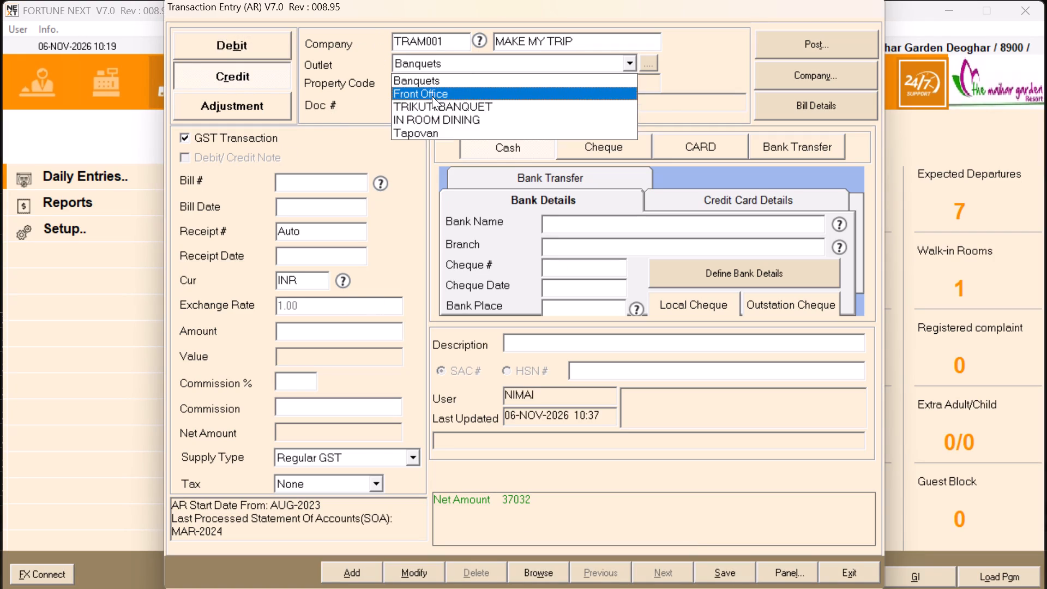
key("Return")
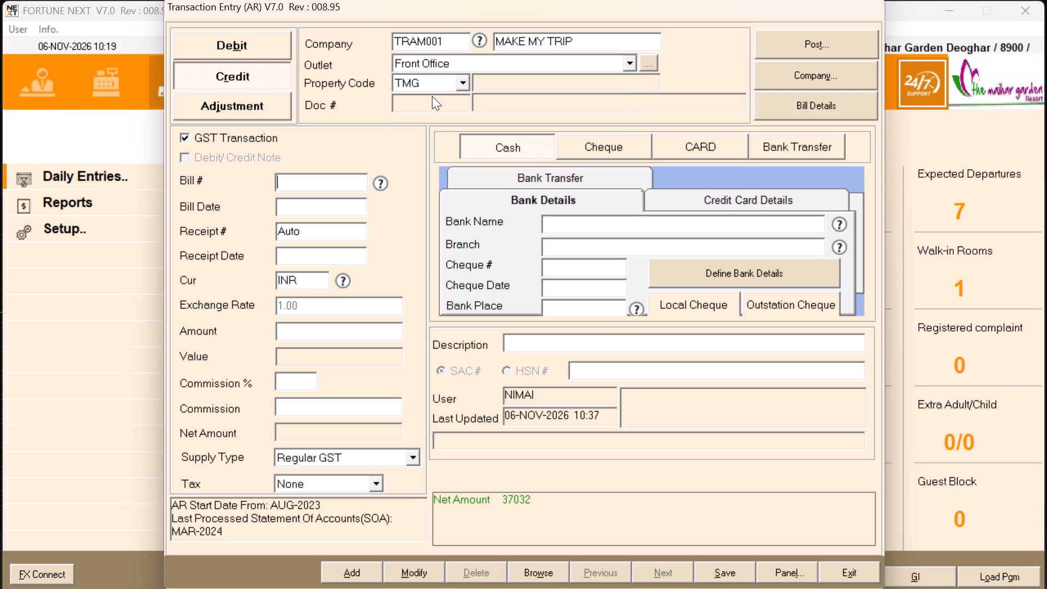
Enter bill 2024 with amount 3,990.00 and commission 919.60, checking the figures against its row in the Excel settlement report.
type("2024")
key("Return")
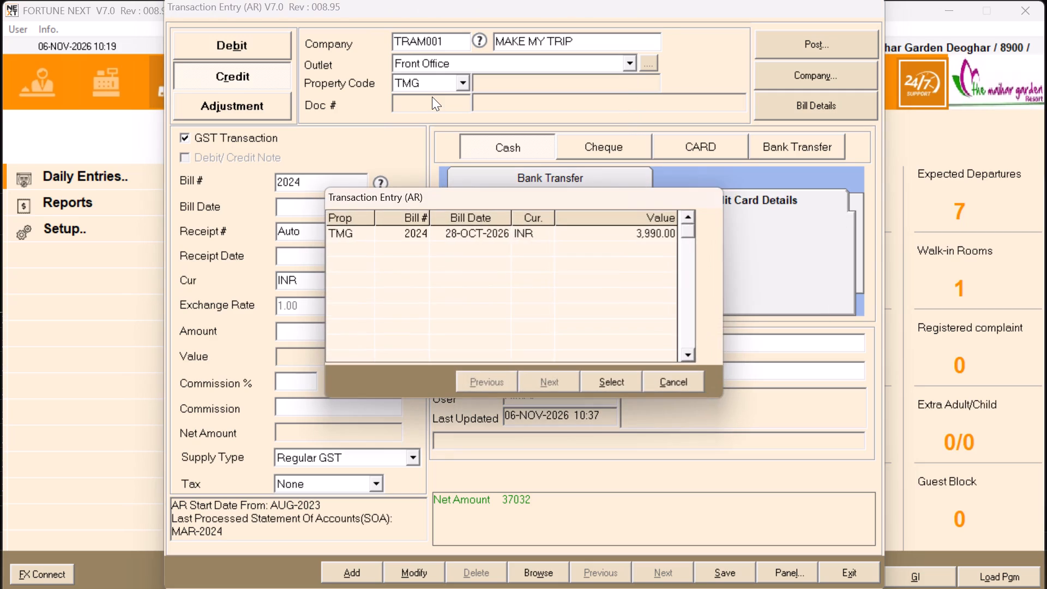
key("Return")
key("Return")
key("Return")
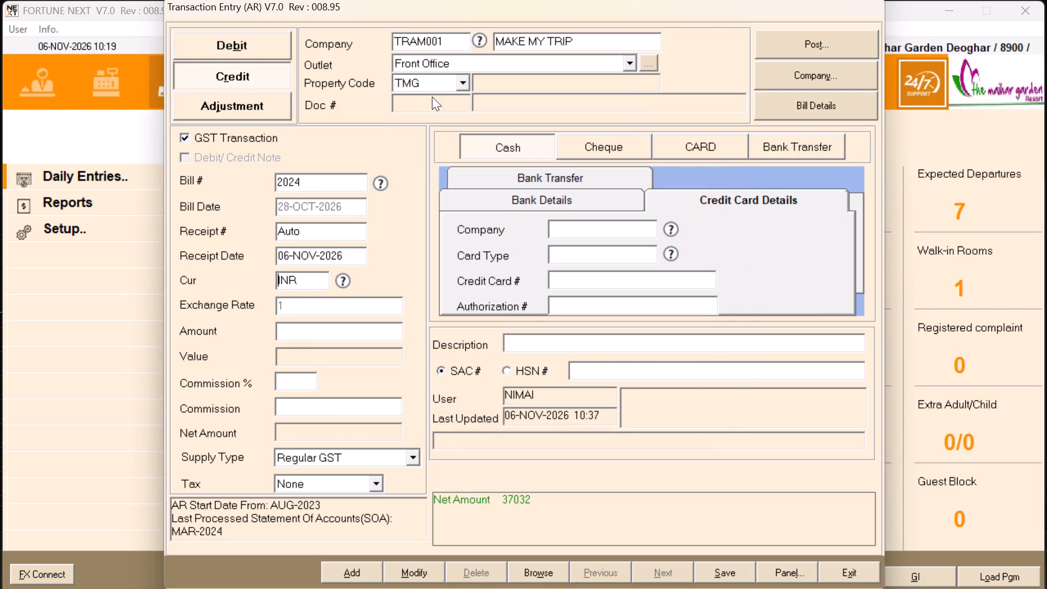
key("Return")
type("3990")
key("Return")
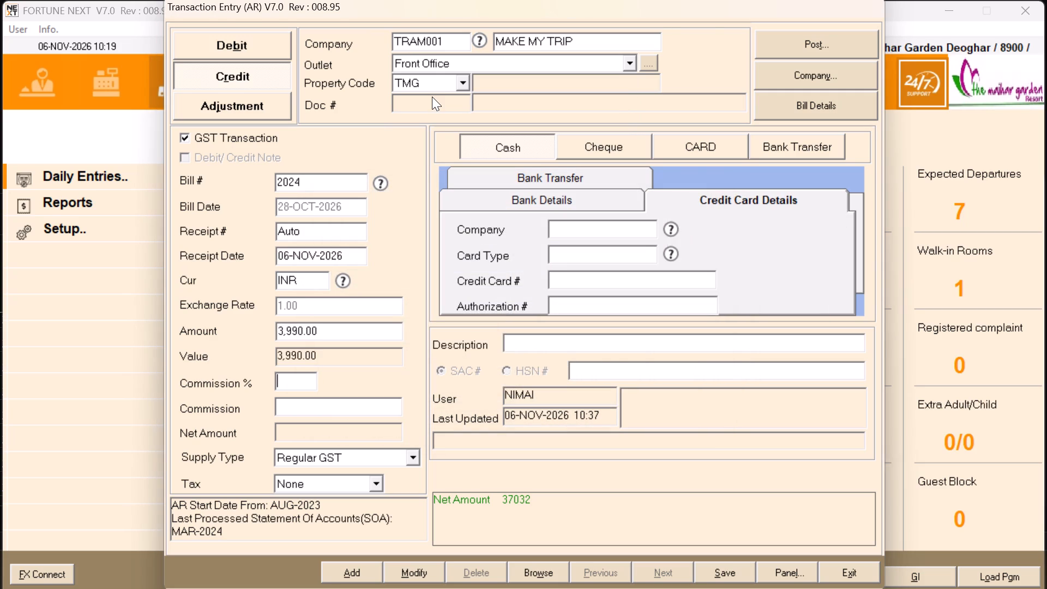
key("Return")
type("919.60")
key("Return")
key("alt+Tab")
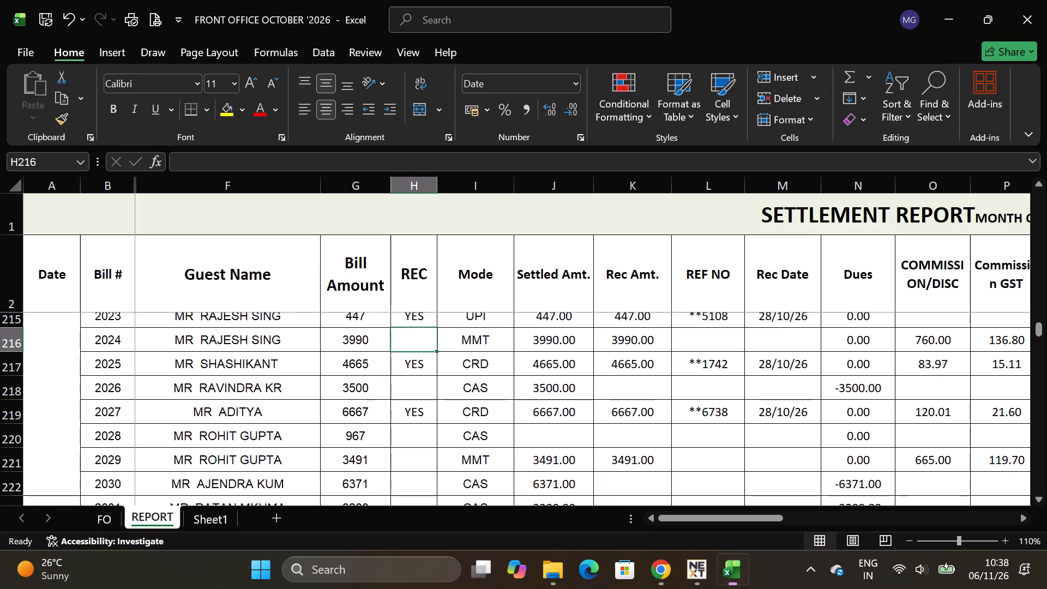
left_click(13, 339)
left_click_drag(748, 515, 789, 514)
key("alt+Tab")
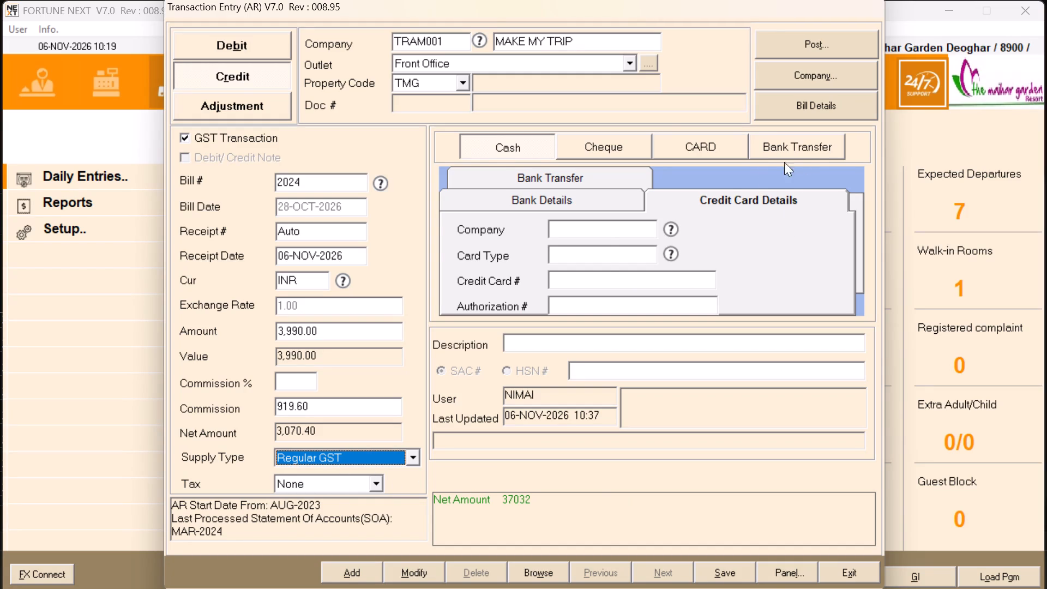
Set the payment mode to Bank Transfer with State Bank of India and branch DEOGHAR.
left_click(811, 147)
key("Return")
key("Return")
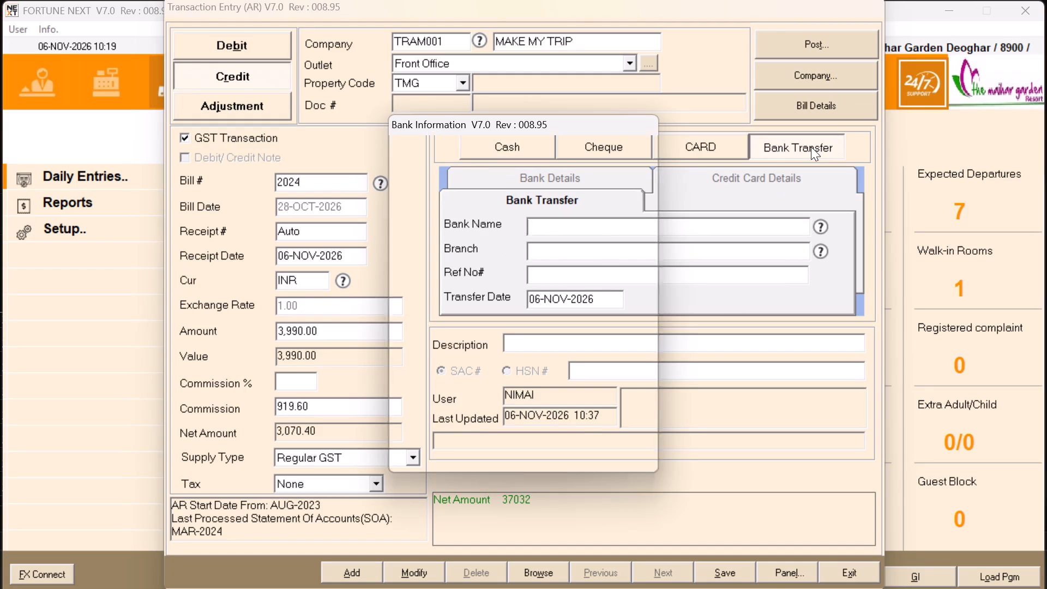
key("s")
left_click(446, 238)
key("Return")
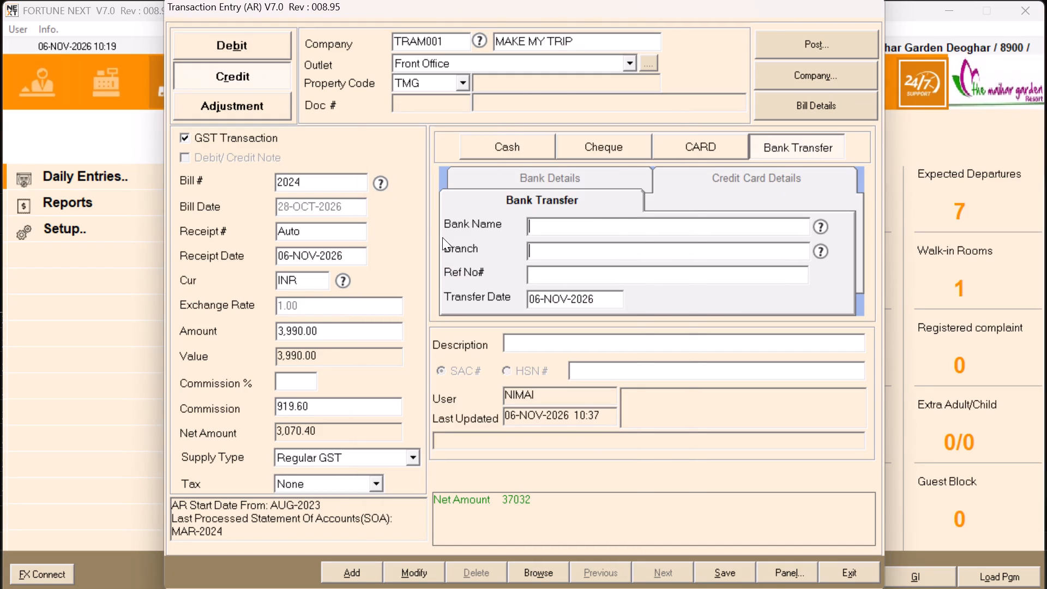
type("DEOGHAR")
key("Return")
key("alt+Tab")
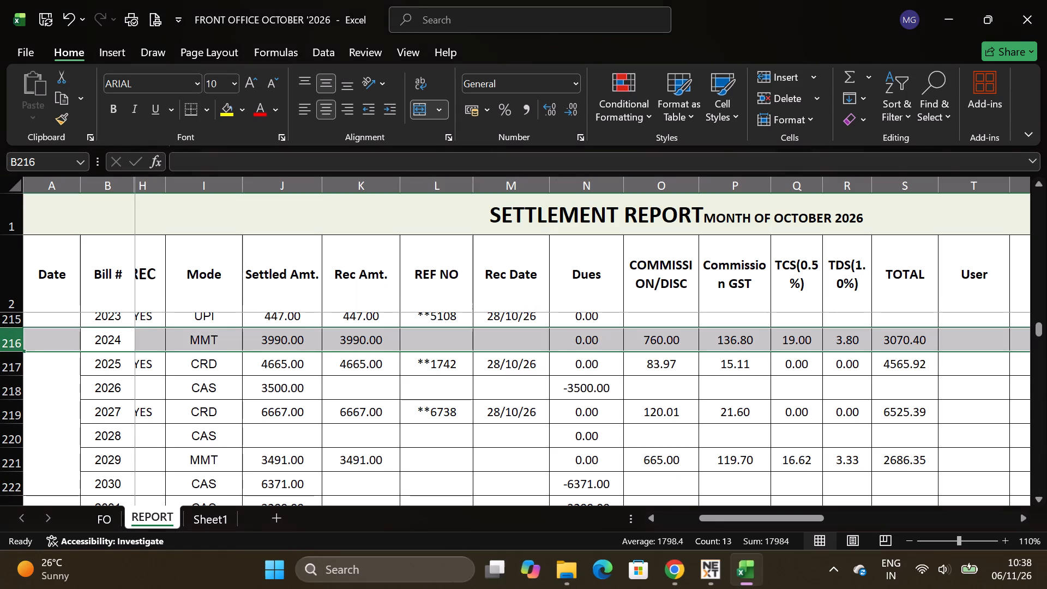
key("alt+Tab")
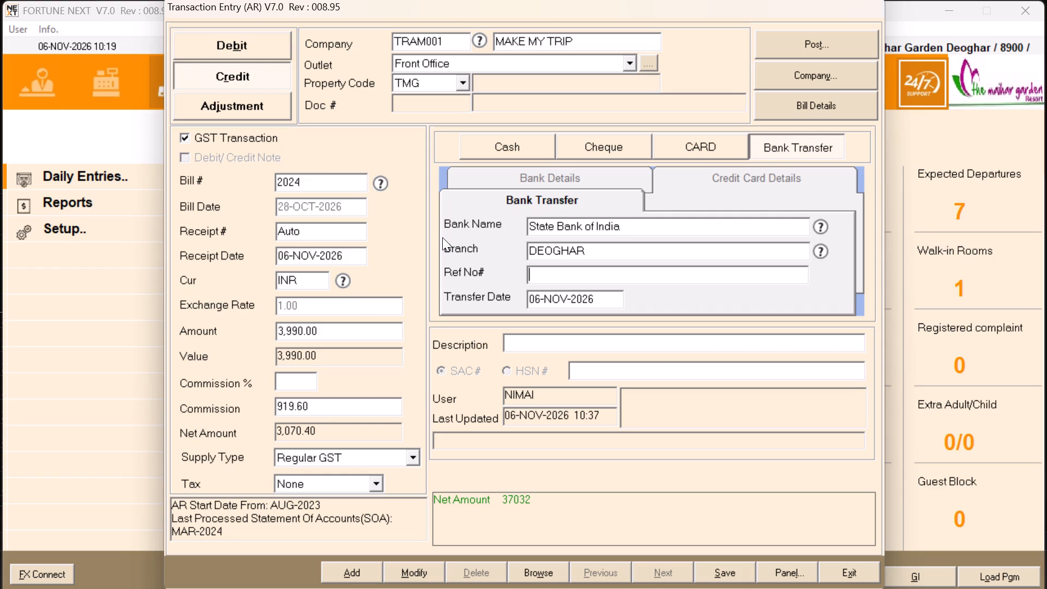
Switch to Excel and enter REF NO **8902 and Rec Date 28/10/26 for bill 2024.
key("alt+Tab")
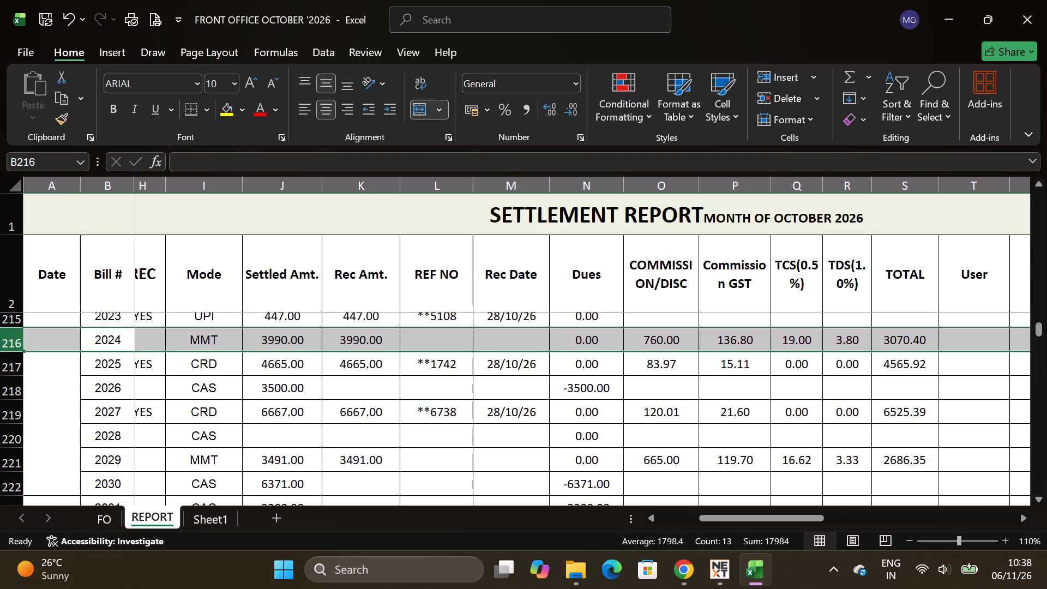
left_click(437, 338)
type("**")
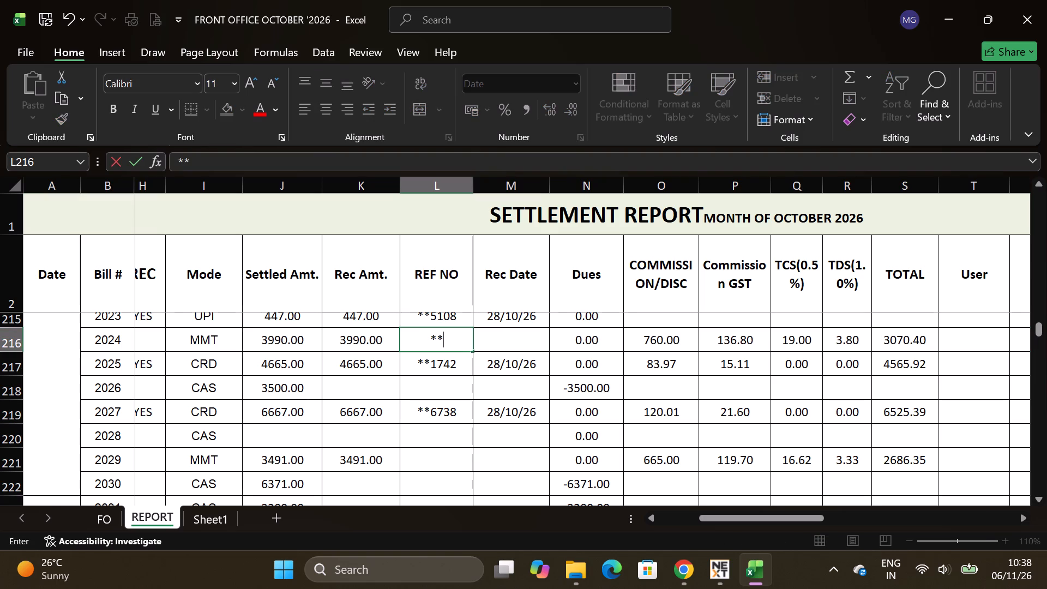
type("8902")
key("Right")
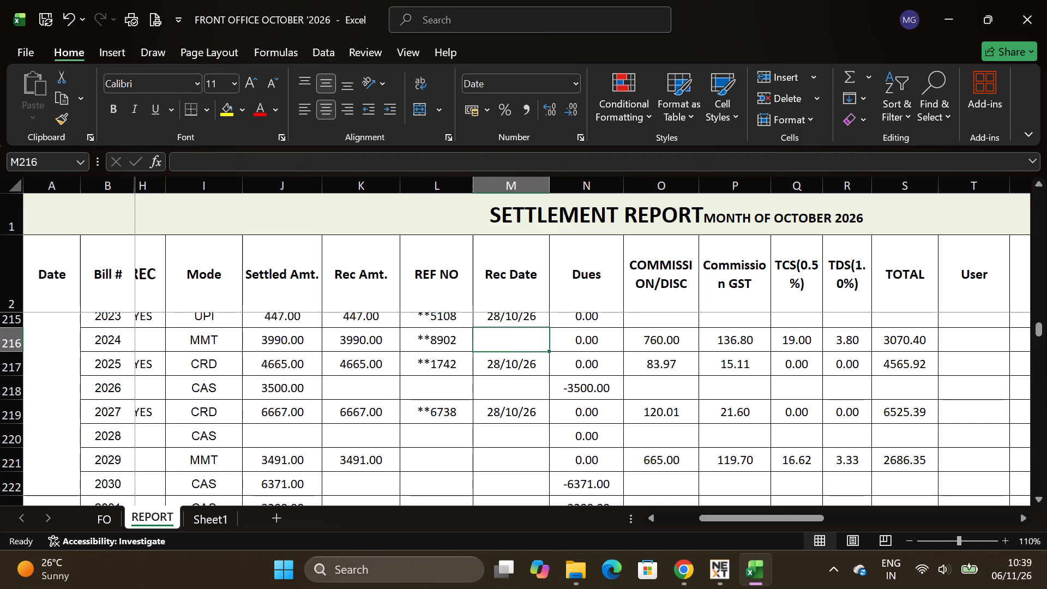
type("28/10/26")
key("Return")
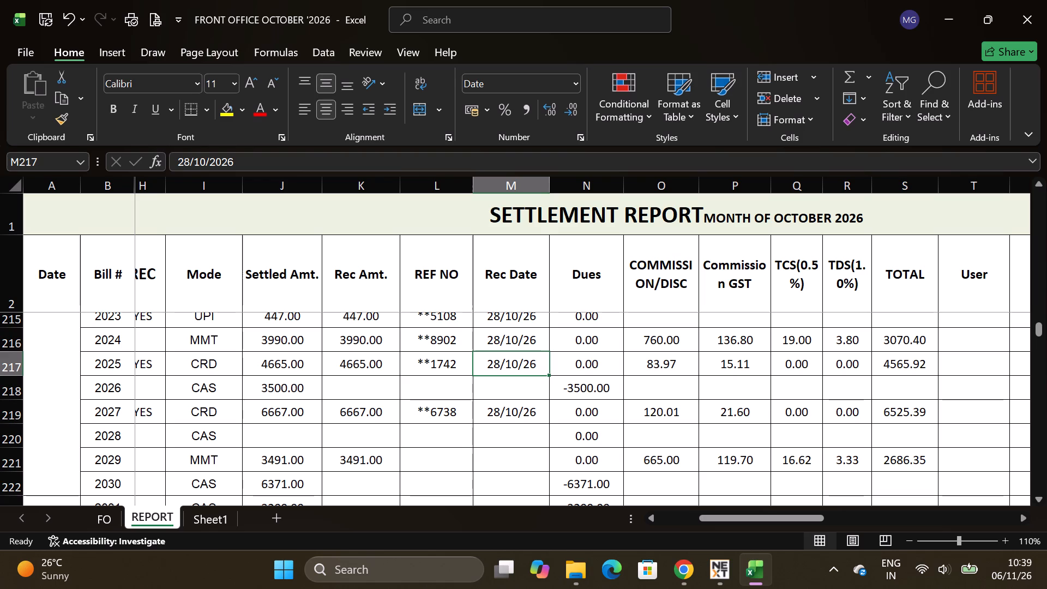
Copy bill 2024's reference number and receipt date to the MMT bill 2029 and save the workbook.
left_click_drag(443, 340, 484, 342)
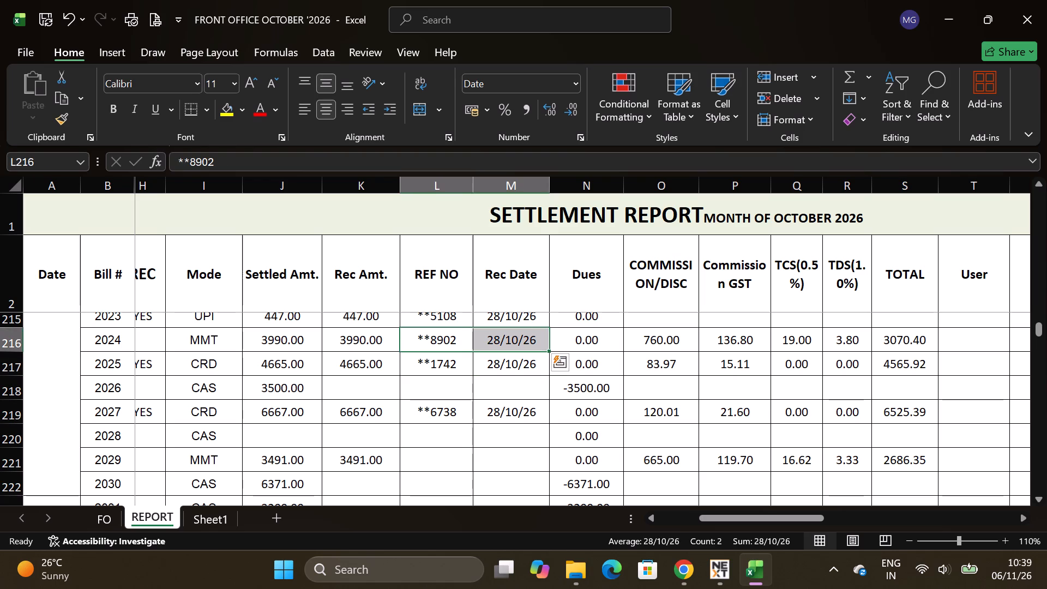
key("ctrl+c")
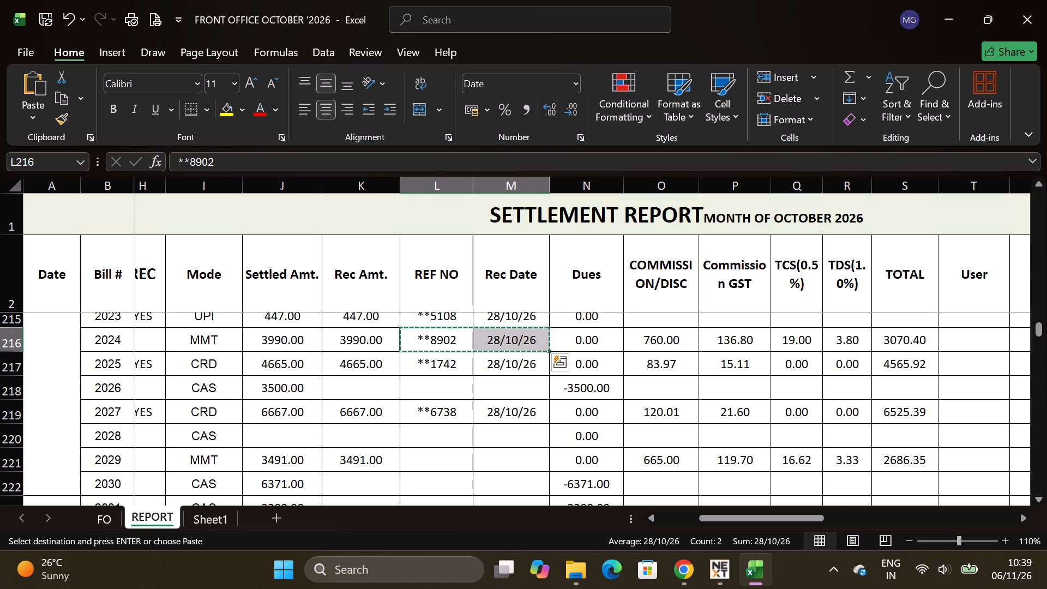
left_click(432, 459)
key("ctrl+v")
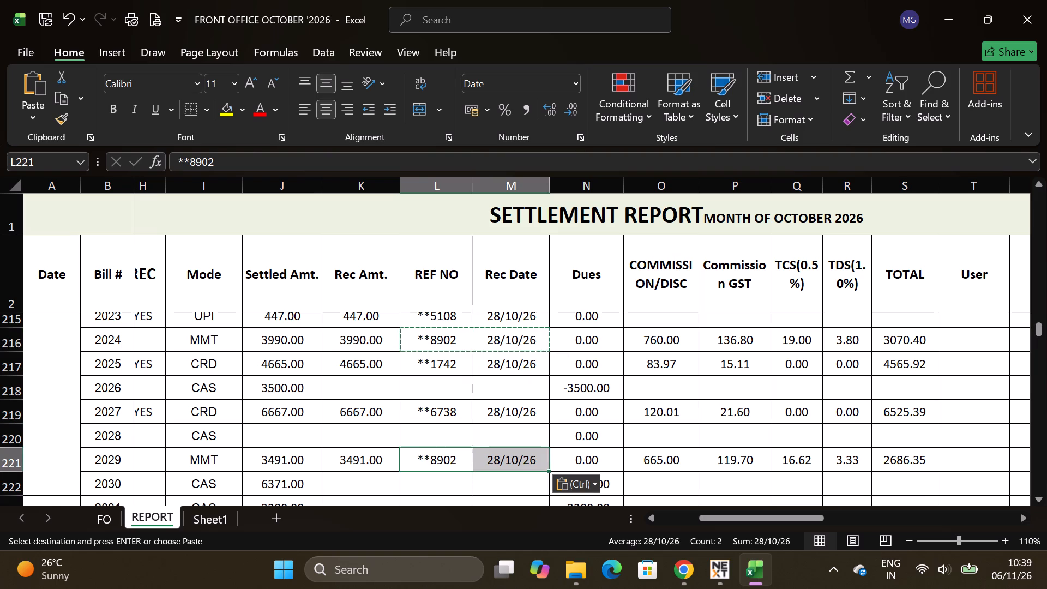
key("ctrl+s")
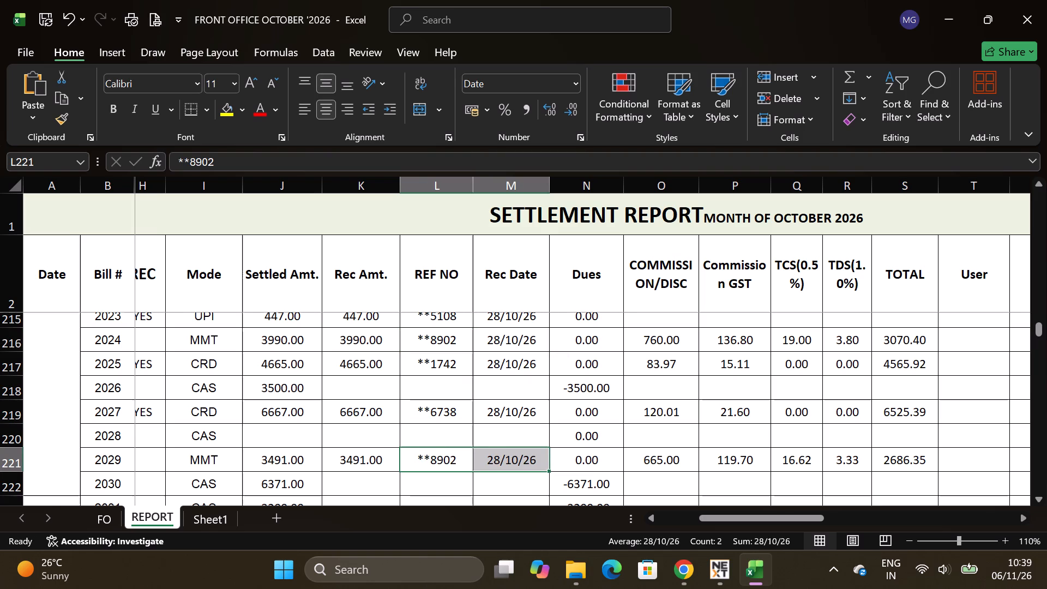
Copy bill 2029's reference number and receipt date to the MMT bill 2034 and save the workbook.
key("ctrl+c")
scroll(443, 468, "down", 1)
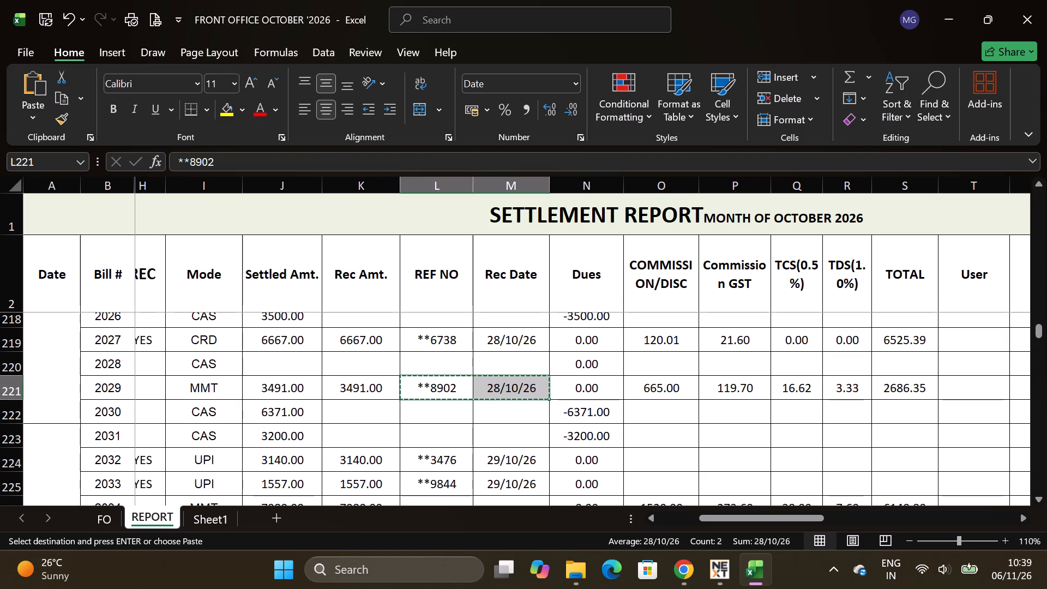
scroll(313, 471, "down", 1)
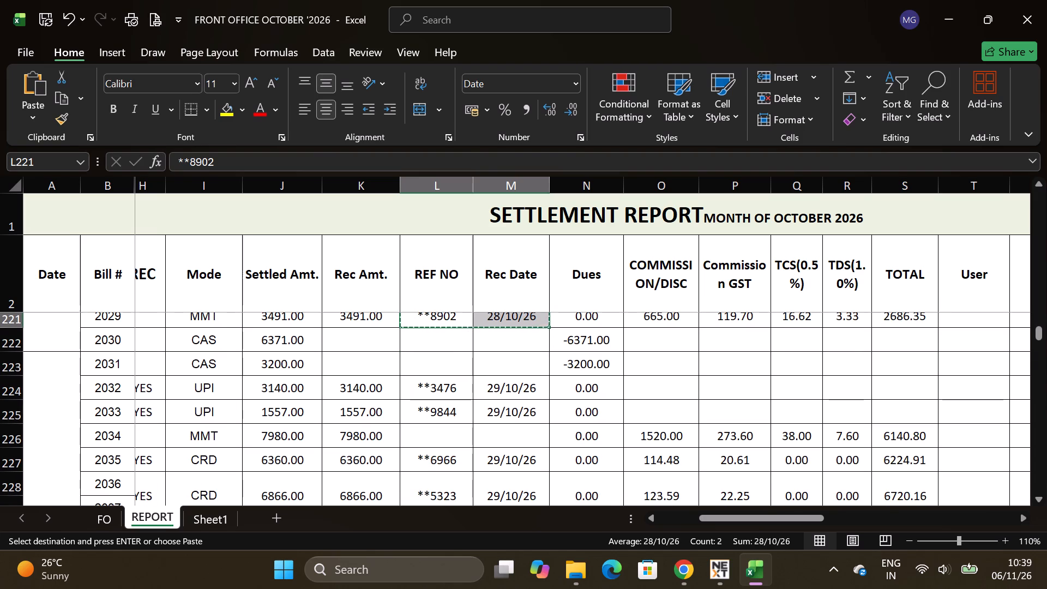
left_click(433, 436)
key("ctrl+v")
key("ctrl+s")
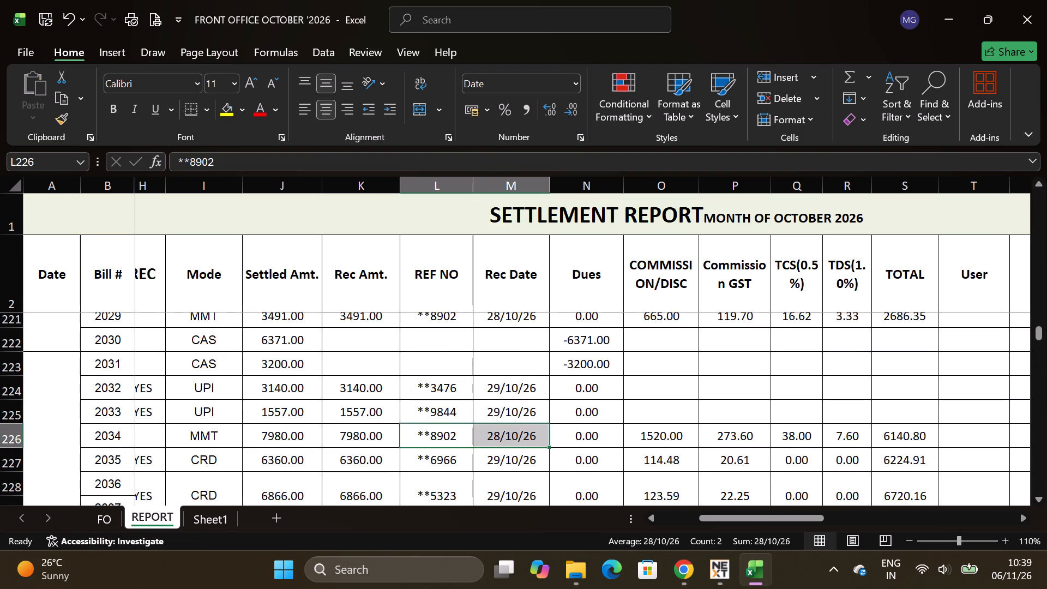
Copy bill 2024's REF NO **8902 from the settlement report into the bank transfer's Ref No# in Fortune Next.
scroll(531, 442, "up", 1)
scroll(412, 405, "up", 2)
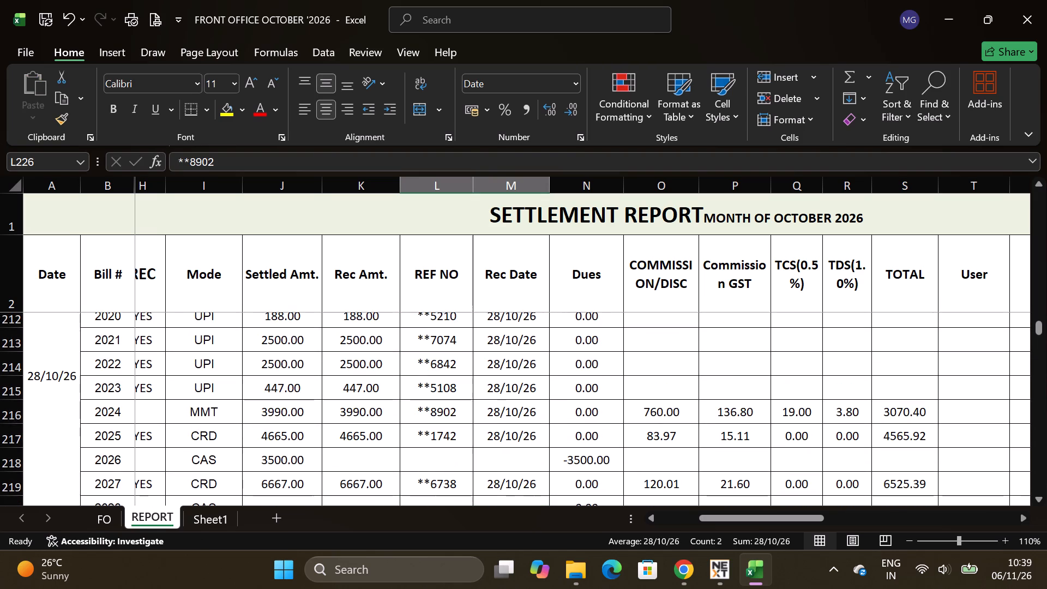
scroll(248, 394, "down", 1)
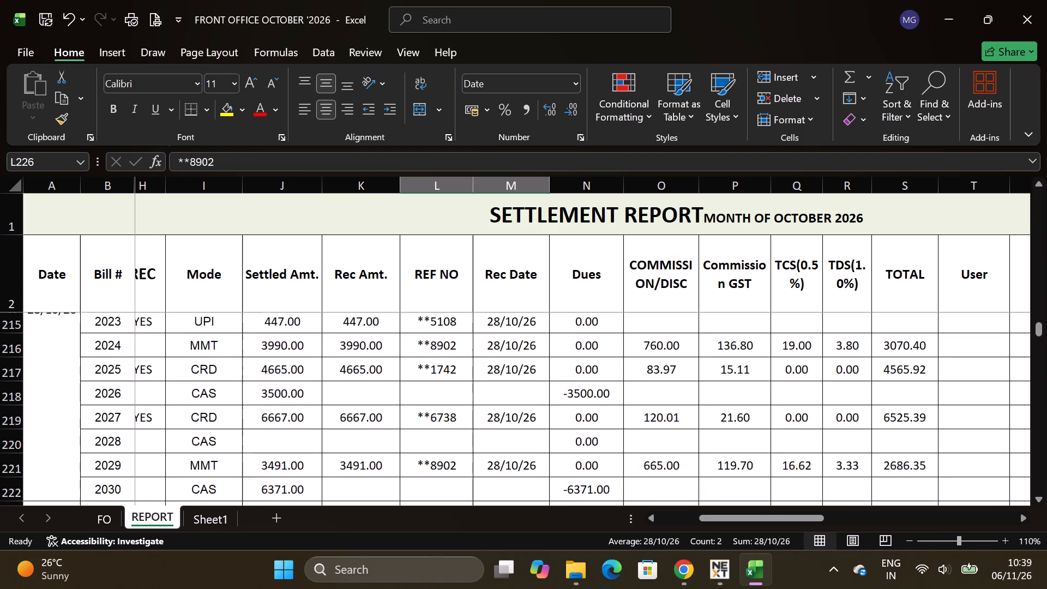
left_click(436, 352)
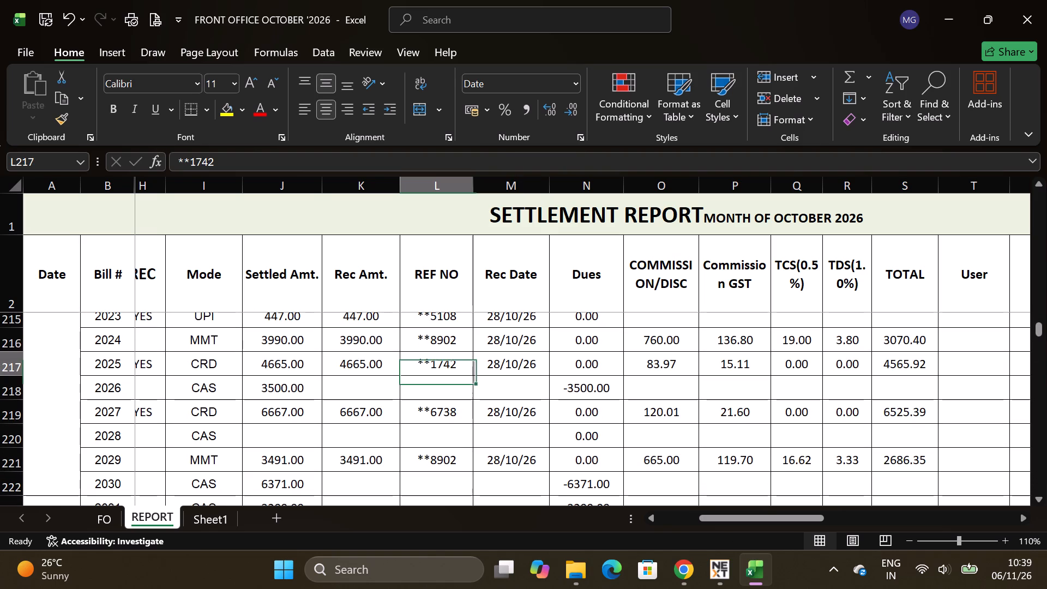
left_click(443, 338)
key("ctrl+c")
key("alt+Tab")
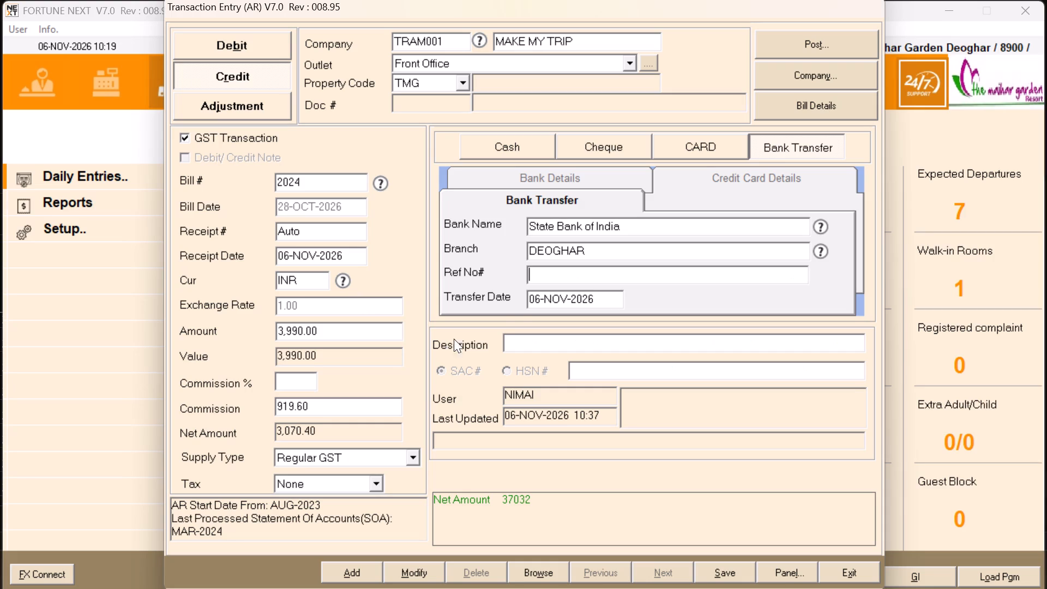
key("ctrl+v")
left_click(513, 314)
key("Return")
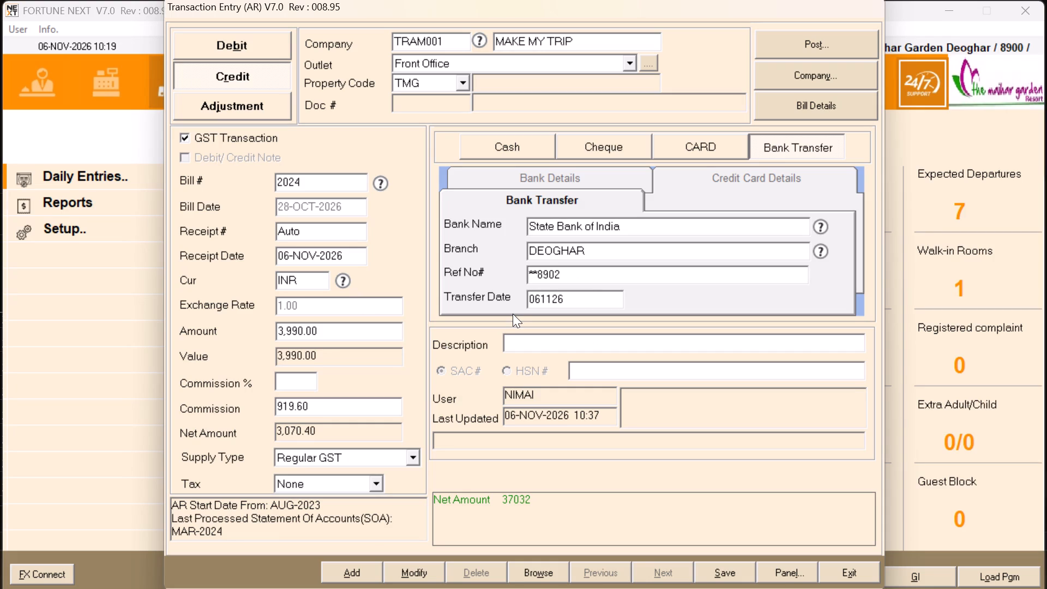
Set the transfer date of bill 2024's bank transfer to 28-OCT-2026.
key("Right")
key("Right")
key("Right")
key("Right")
key("BackSpace")
key("BackSpace")
key("BackSpace")
key("BackSpace")
key("BackSpace")
type("2810")
key("Return")
Enter the description REC FROM MMT and save bill 2024's credit entry.
type("REC FROM MMT")
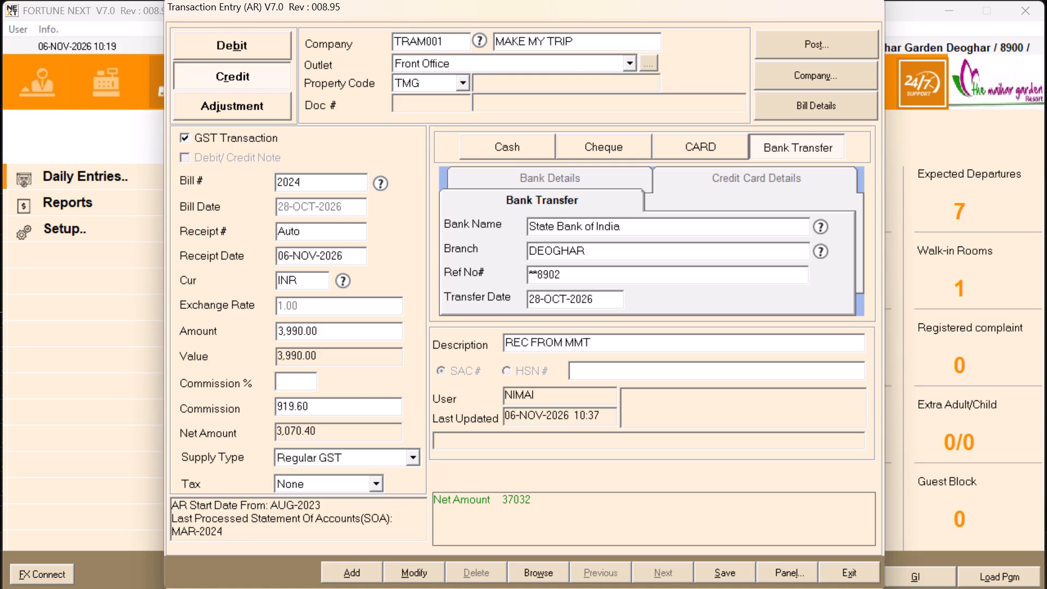
key("Return")
key("Return")
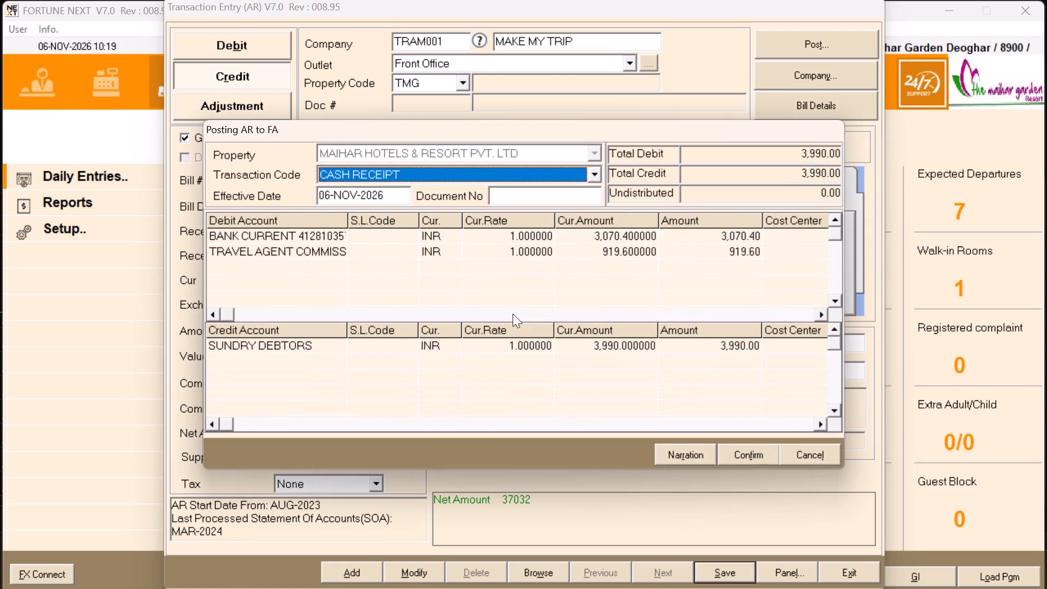
Post the entry to FA with transaction code BANK RECEIPT, accept the default narration and dismiss the save message.
key("Down")
key("Tab")
key("Tab")
key("Tab")
key("Tab")
key("Tab")
key("Return")
key("Return")
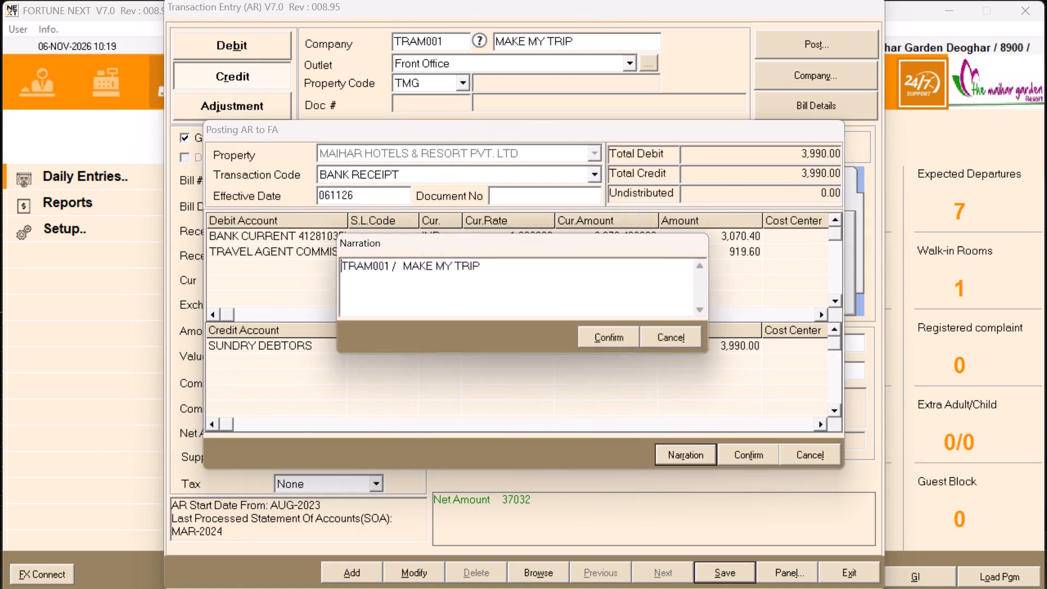
key("Return")
key("Return")
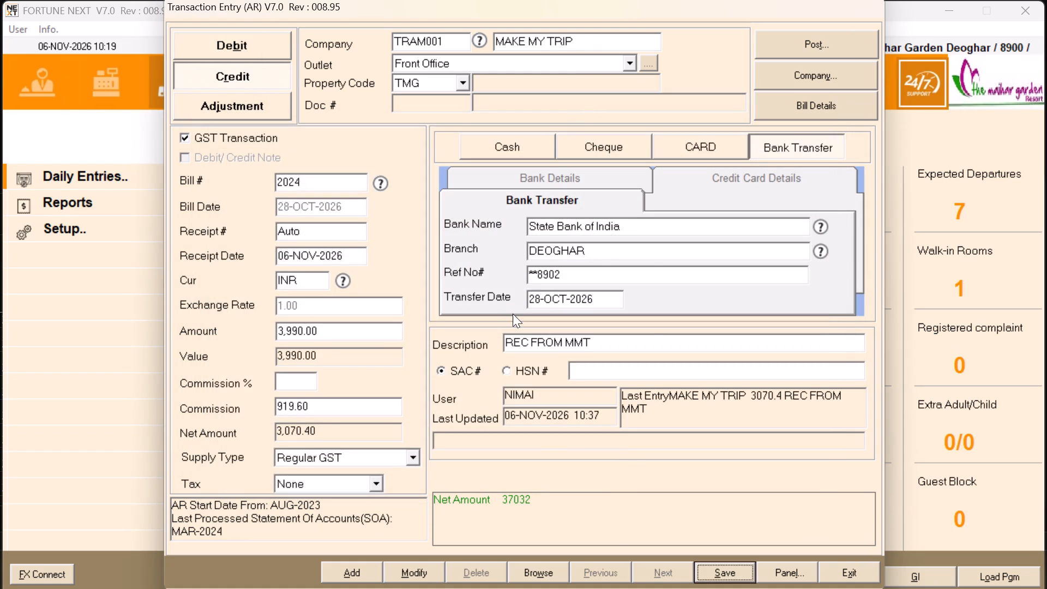
left_click(641, 244)
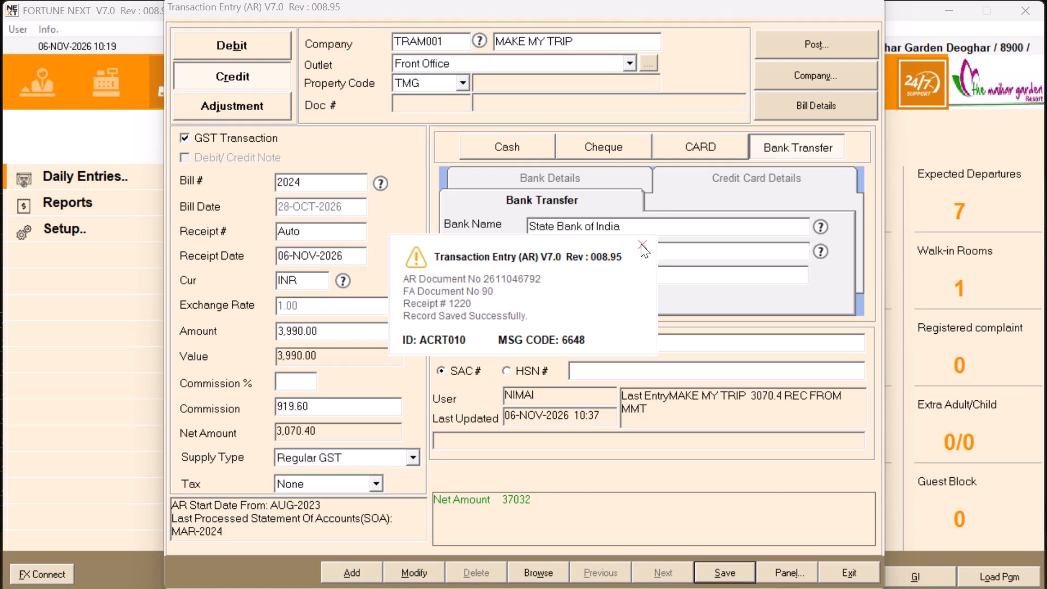
left_click(631, 328)
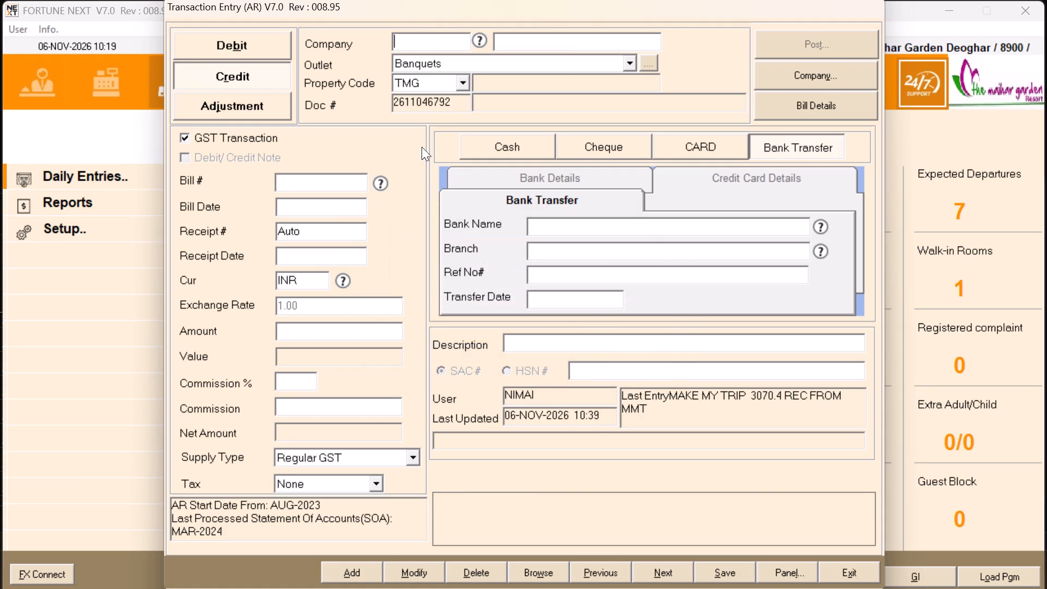
Start the next credit entry for company TRAM001, MAKE MY TRIP, ready for its bill number.
type("TRAM")
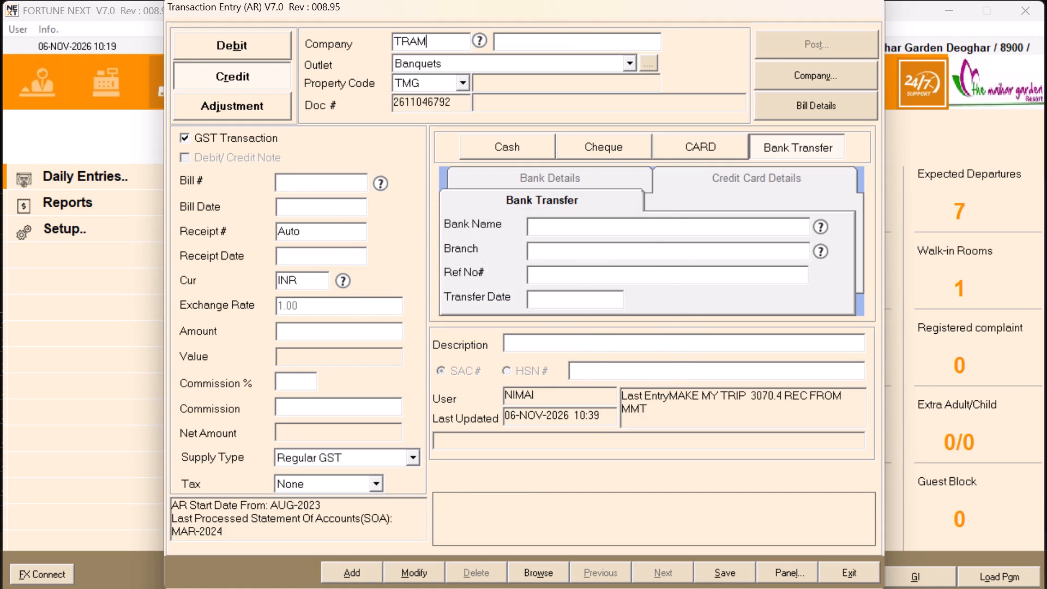
type("001")
key("Return")
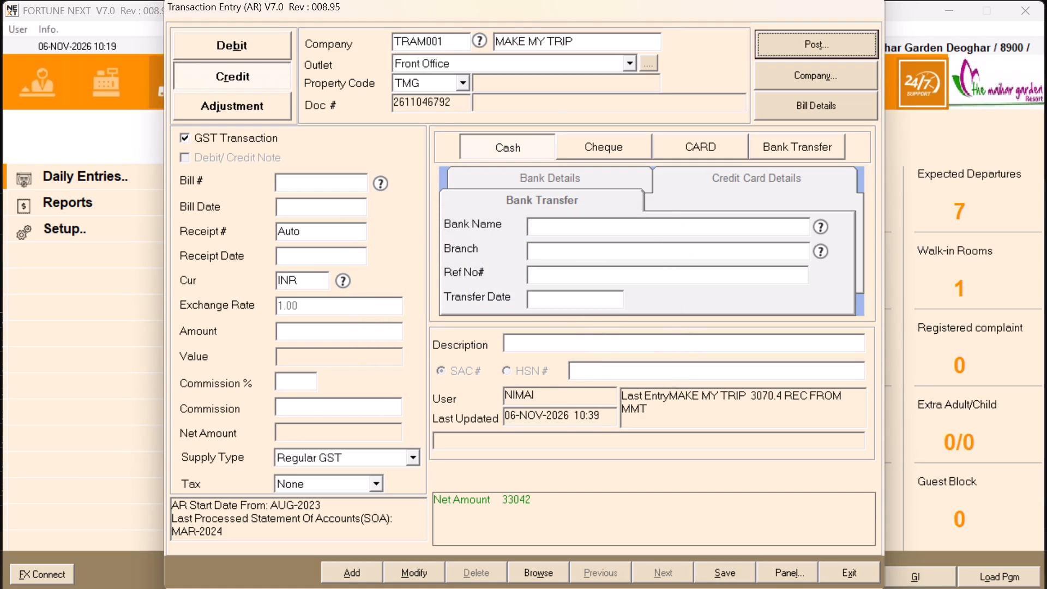
left_click(311, 180)
Switch to Excel, mark bill 2024 as YES in the REC column and save the workbook.
key("alt+Tab")
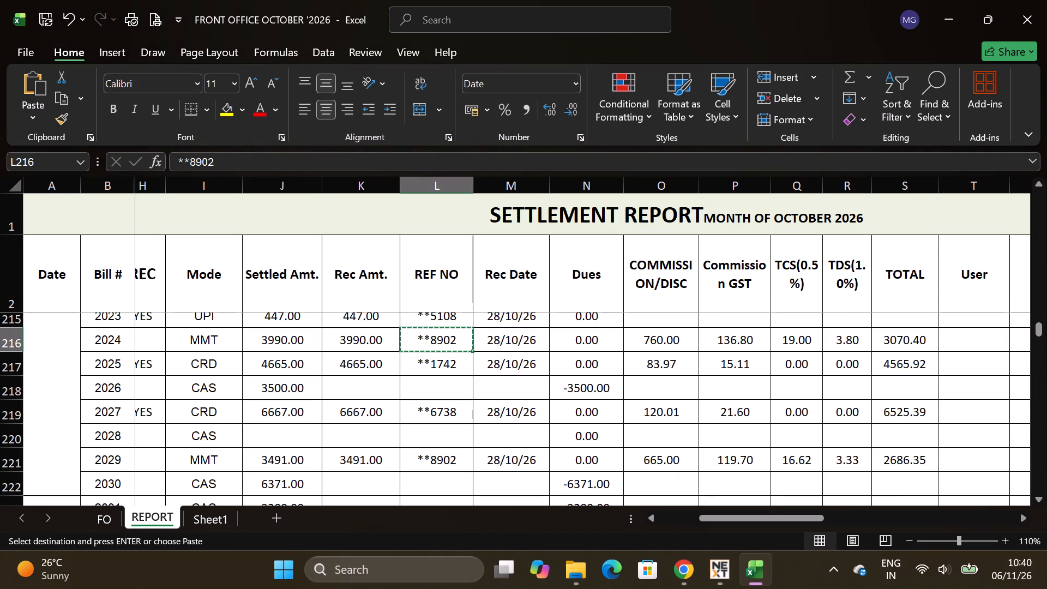
left_click_drag(723, 519, 664, 519)
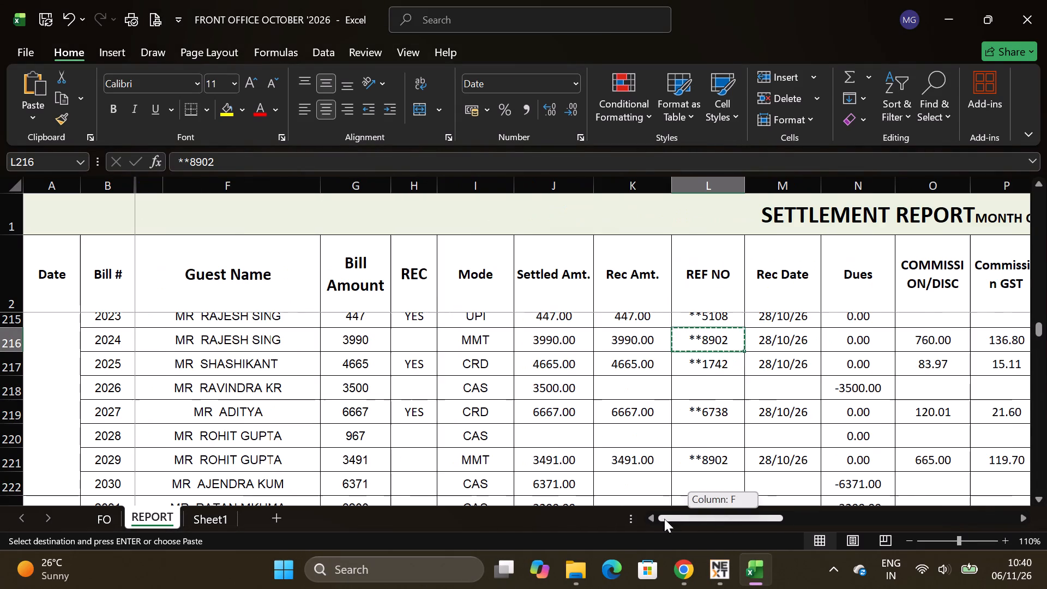
left_click_drag(664, 519, 649, 519)
left_click(419, 346)
key("y")
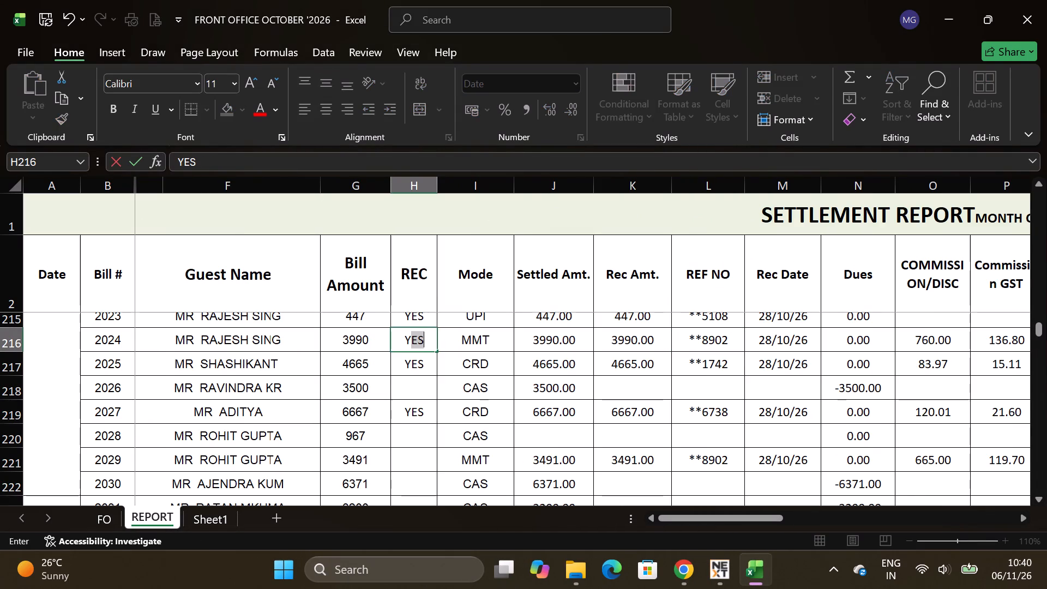
left_click(418, 393)
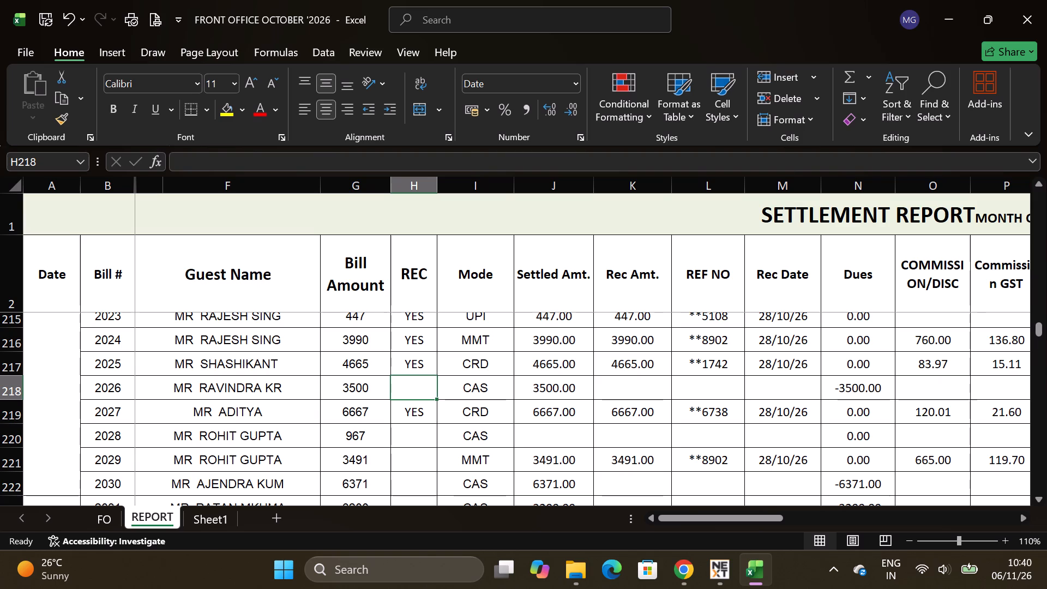
left_click(430, 462)
scroll(470, 413, "down", 1)
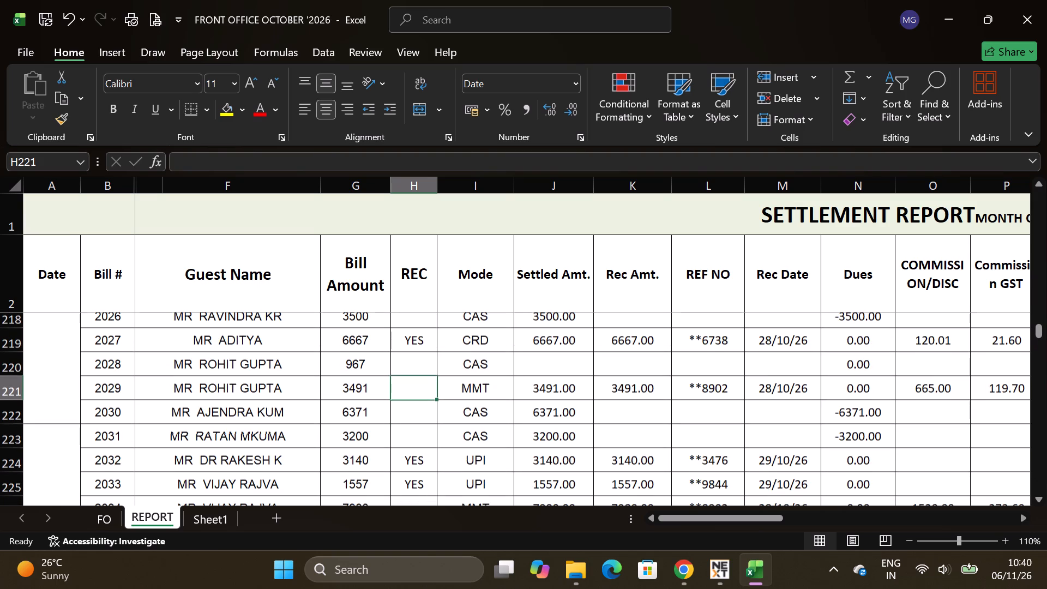
key("ctrl+s")
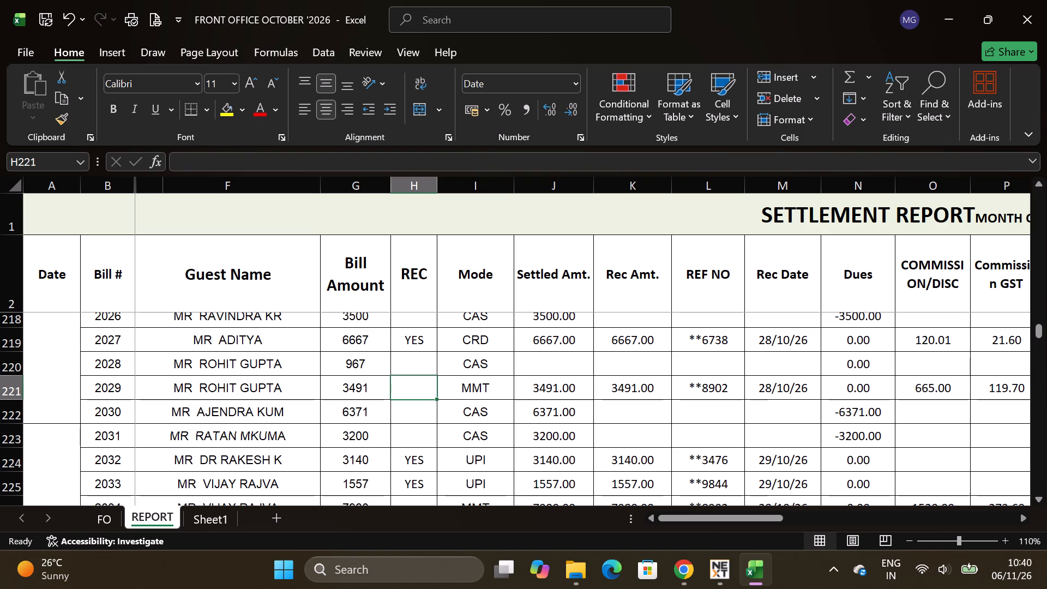
Switch to Fortune Next, load bill 2029 into the credit entry and enter the amount 3491.
key("alt+Tab")
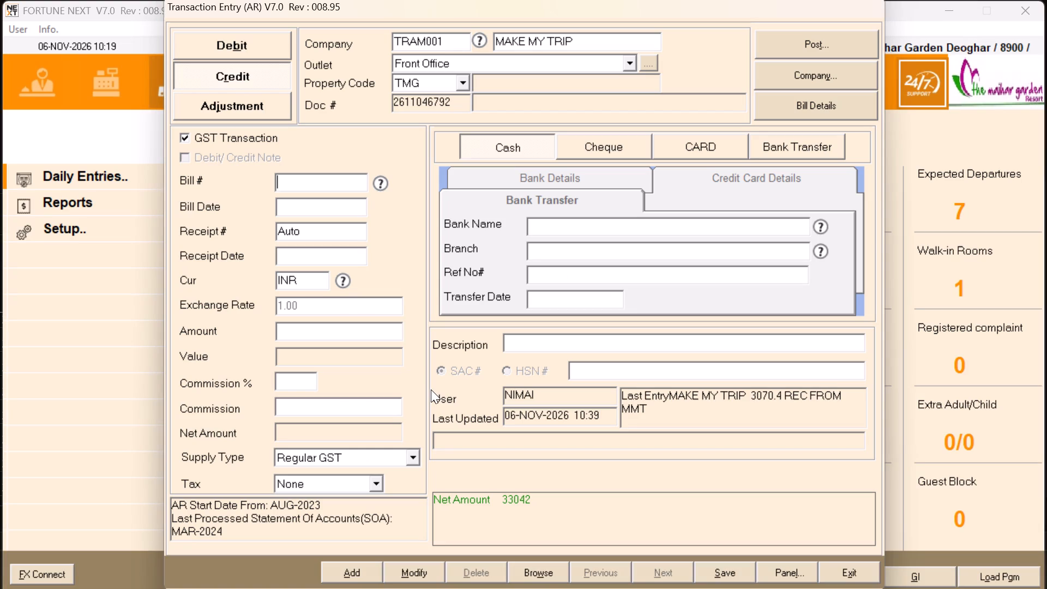
type("2029")
key("Return")
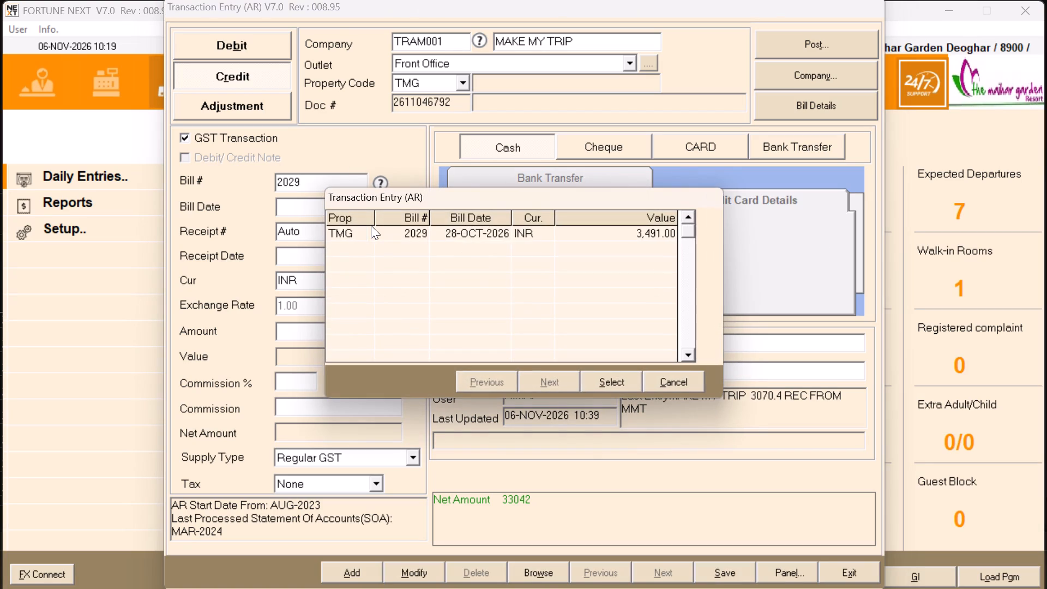
key("Return")
key("Return")
key("Return")
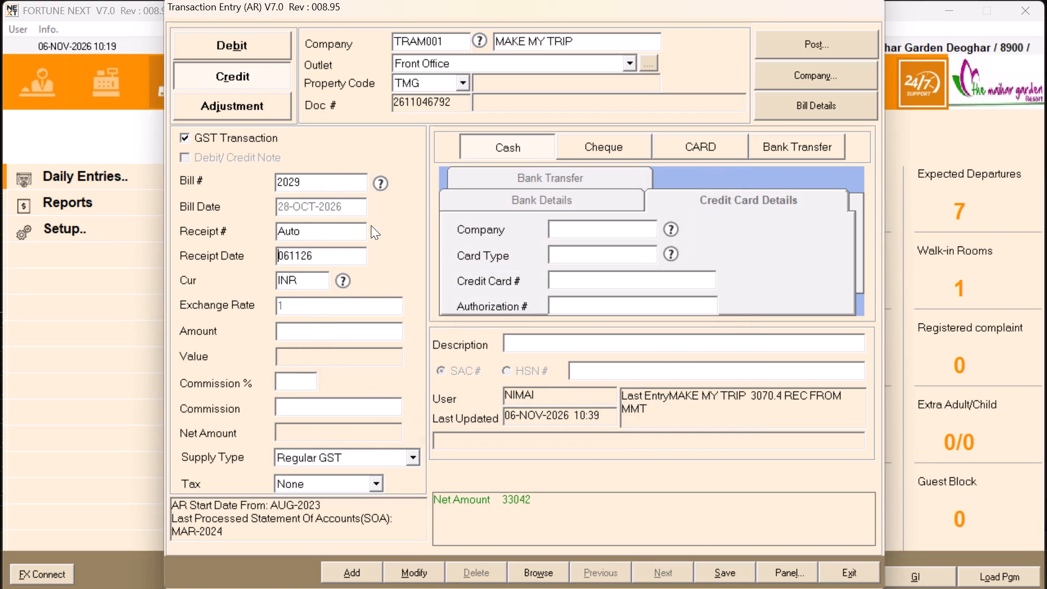
key("Return")
type("3491")
key("Return")
key("Return")
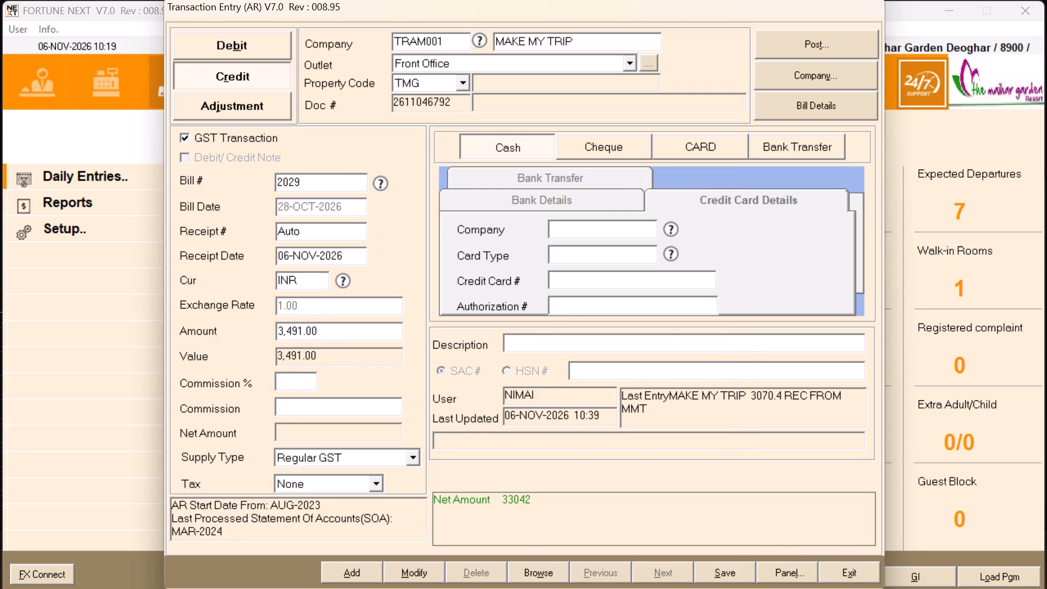
Enter commission 804.65 with supply type Non GST and Exclusive tax, backing out of the tax selection.
key("alt+Tab")
key("alt+Tab")
type("804.65")
key("Return")
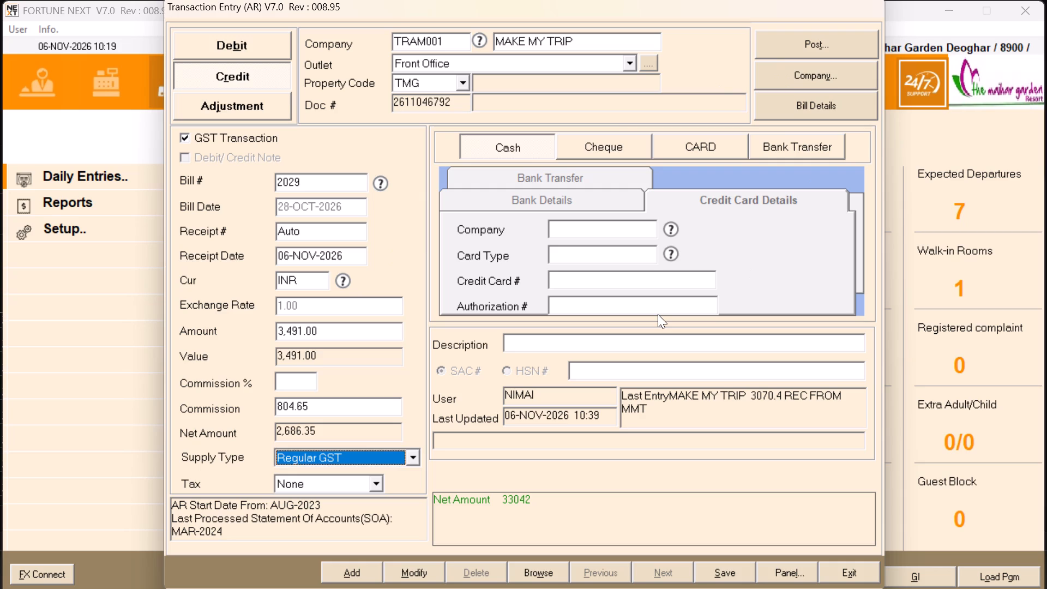
key("Return")
key("Return")
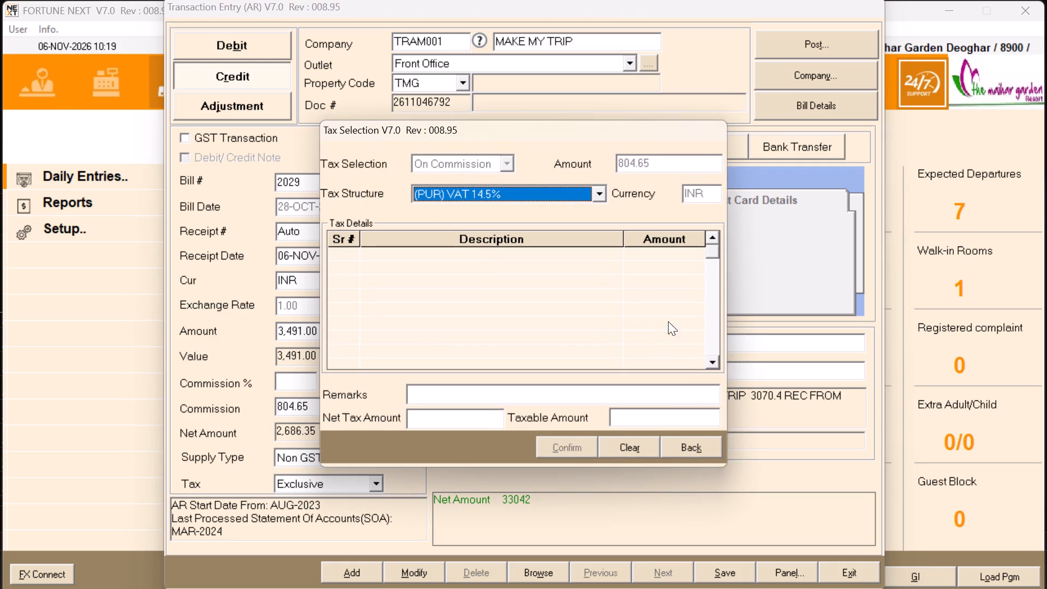
left_click(676, 444)
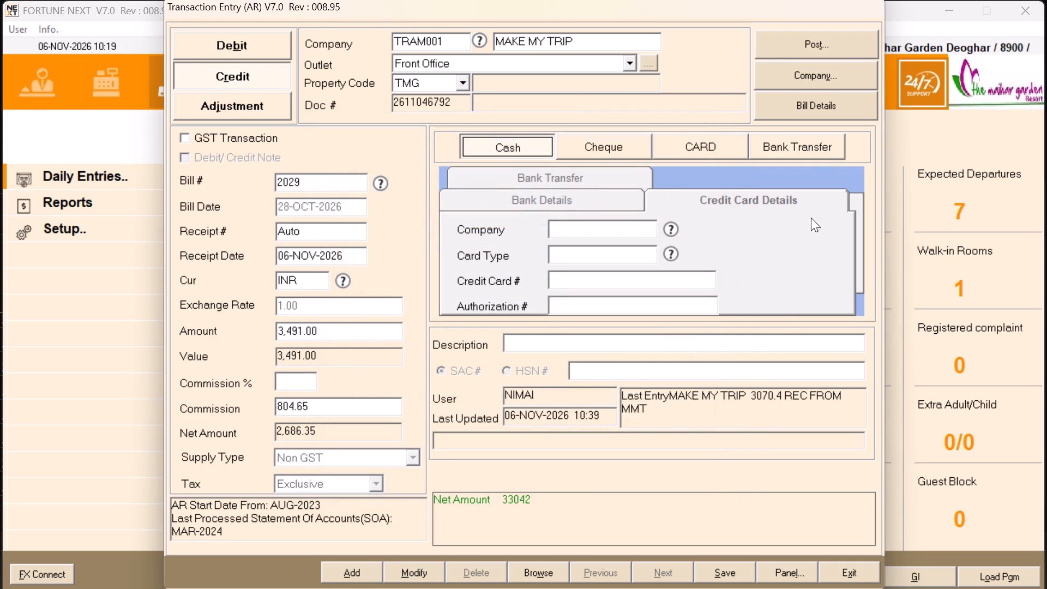
Set bill 2029's payment mode to Bank Transfer with State Bank of India and branch DEOGHAR.
left_click(799, 144)
key("Return")
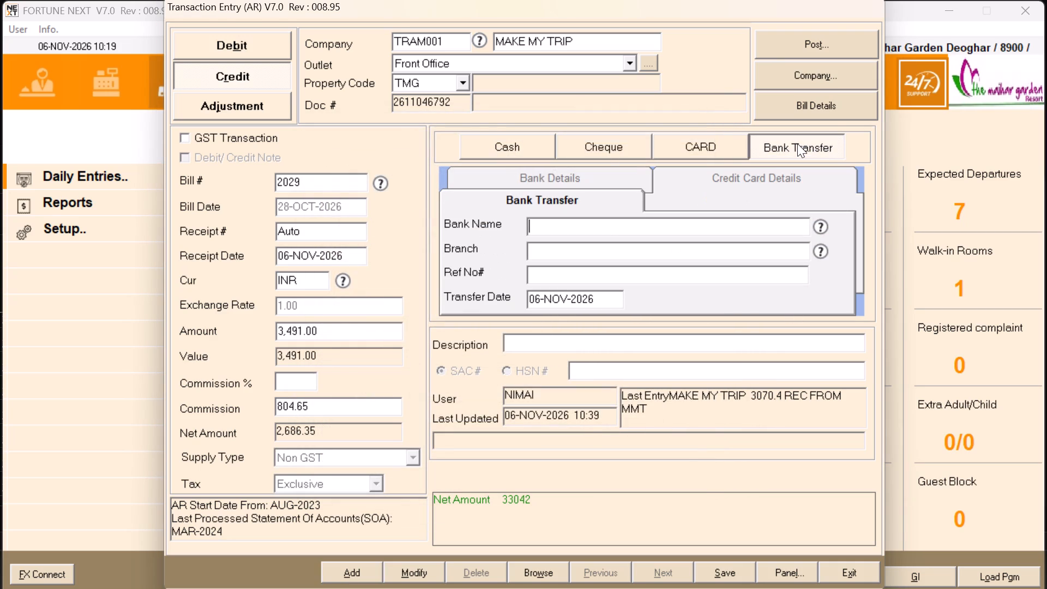
key("Return")
key("s")
left_click(485, 238)
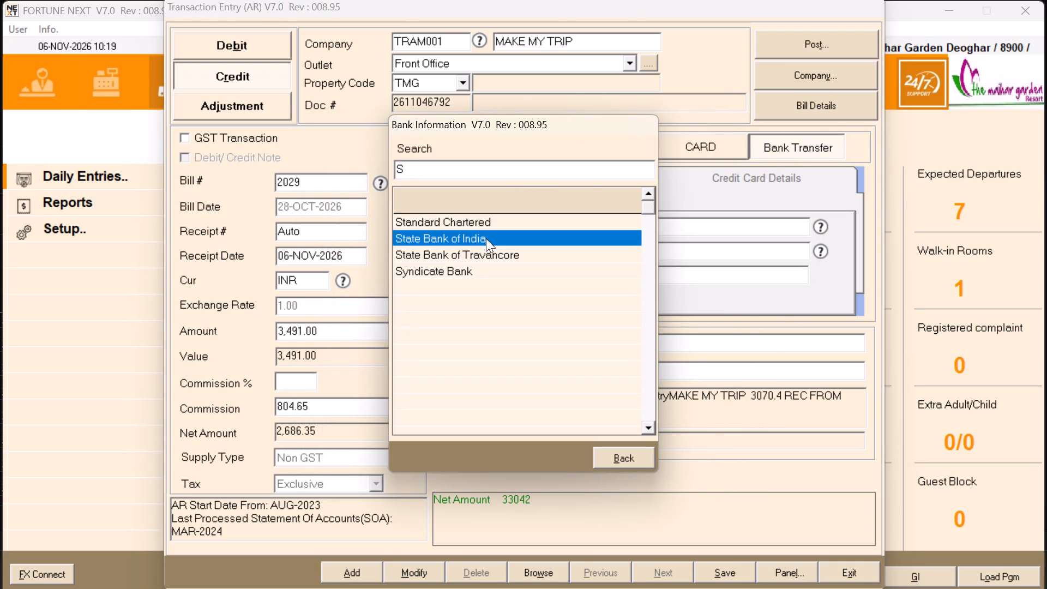
key("Return")
type("DEOGHAR")
key("Return")
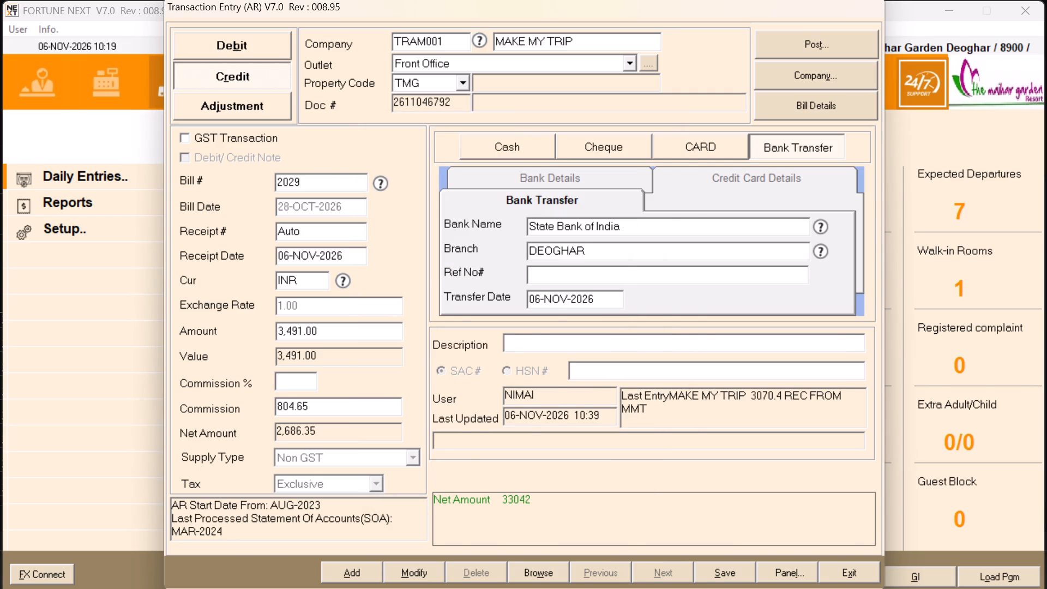
Copy bill 2029's REF NO **8902 from the Excel report into the bank transfer's Ref No# in Fortune Next.
key("alt+Tab")
key("Right")
key("Right")
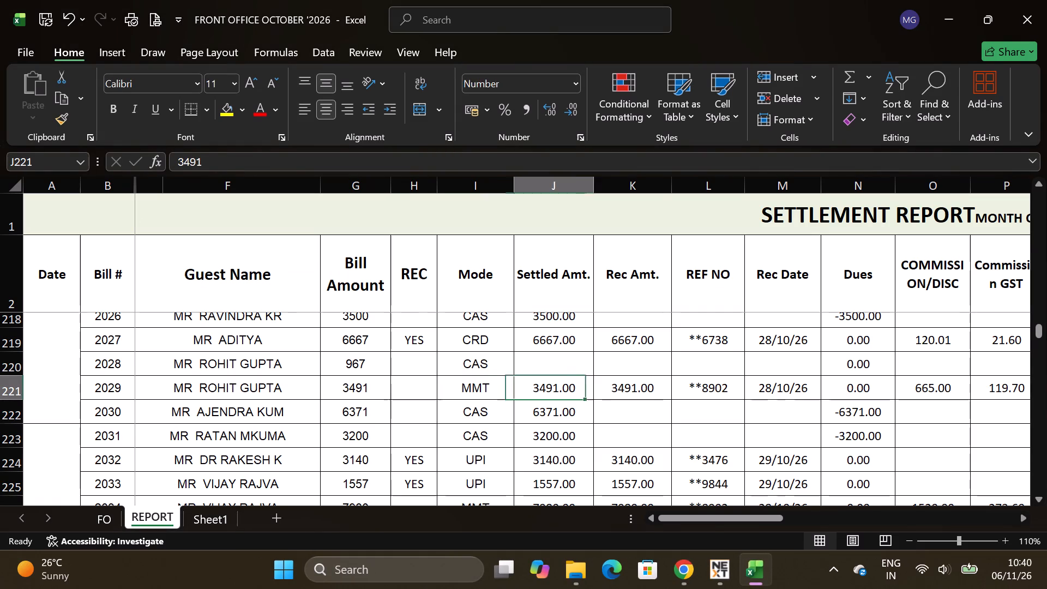
key("Right")
key("Right")
key("ctrl+c")
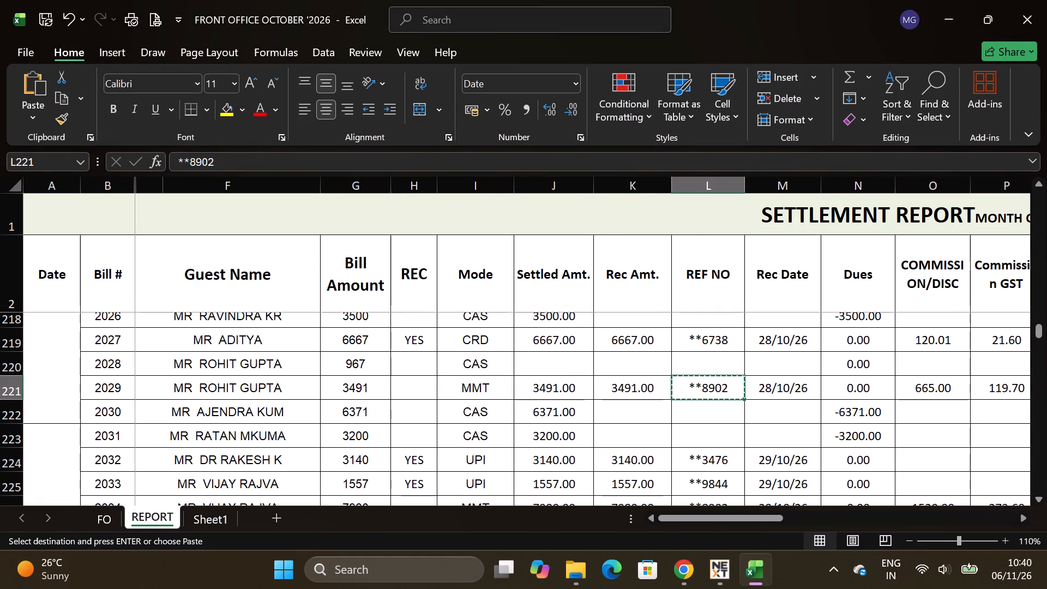
key("alt+Tab")
key("ctrl+v")
key("Return")
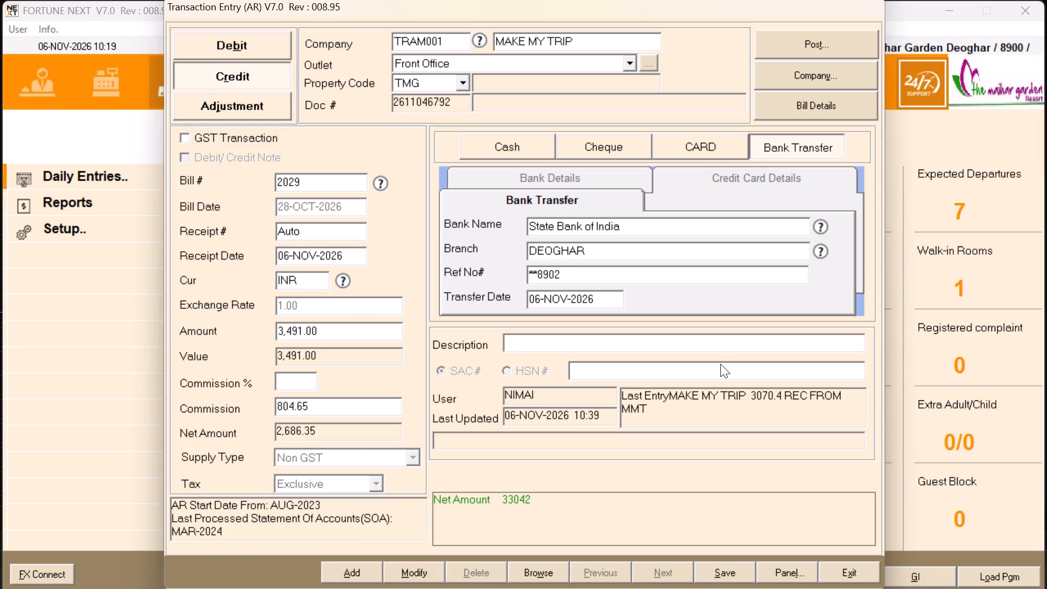
Set the bank transfer's Transfer Date for bill 2029 to 28-OCT-2026.
key("Right")
key("Right")
key("Right")
key("Right")
key("BackSpace")
key("BackSpace")
key("BackSpace")
key("BackSpace")
type("2811")
key("Return")
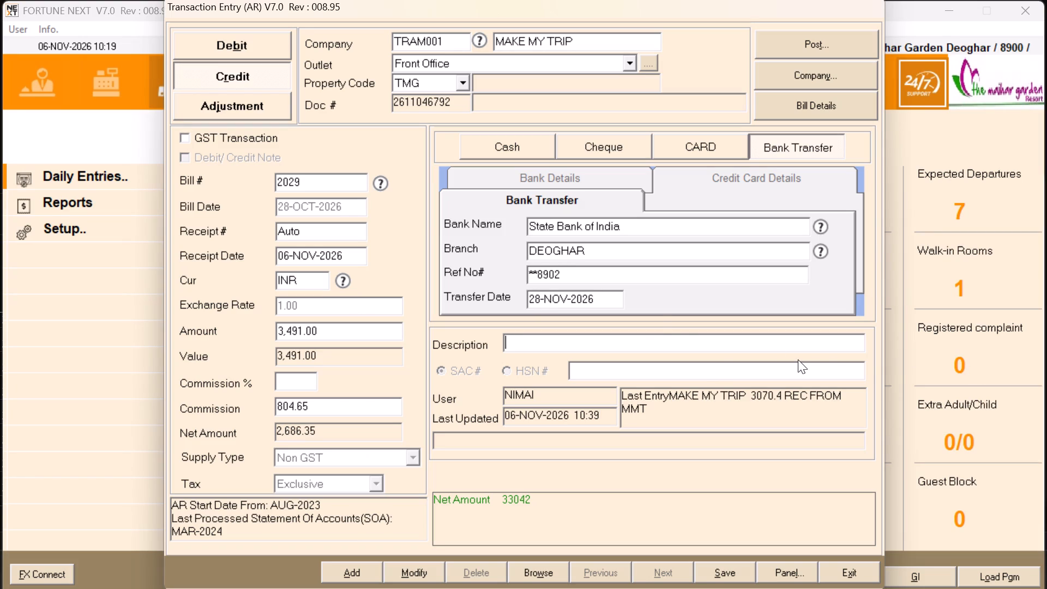
left_click(605, 299)
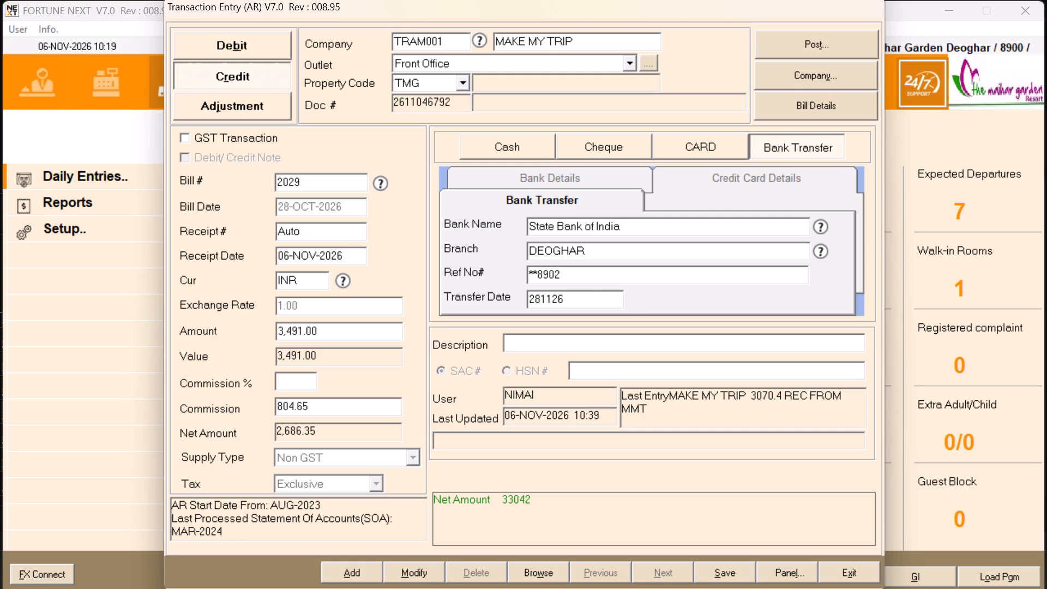
left_click(552, 297)
key("BackSpace")
key("0")
key("Return")
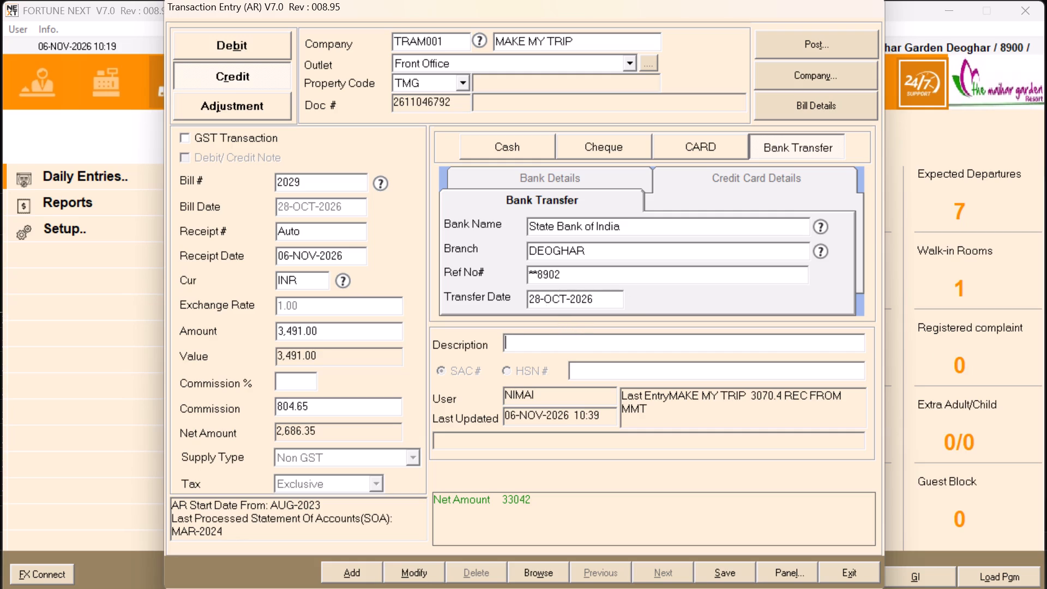
Copy RECEIVED FROM MAKE MY TRIP from Sheet1 of the Excel workbook into bill 2029's Description in Fortune Next.
key("Tab")
key("alt+Tab")
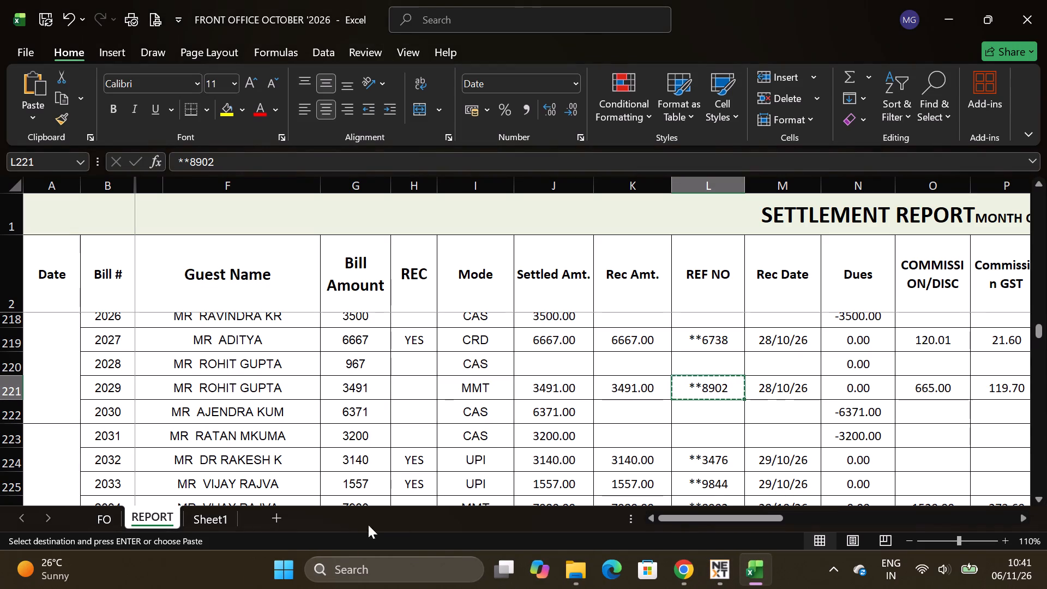
left_click(222, 515)
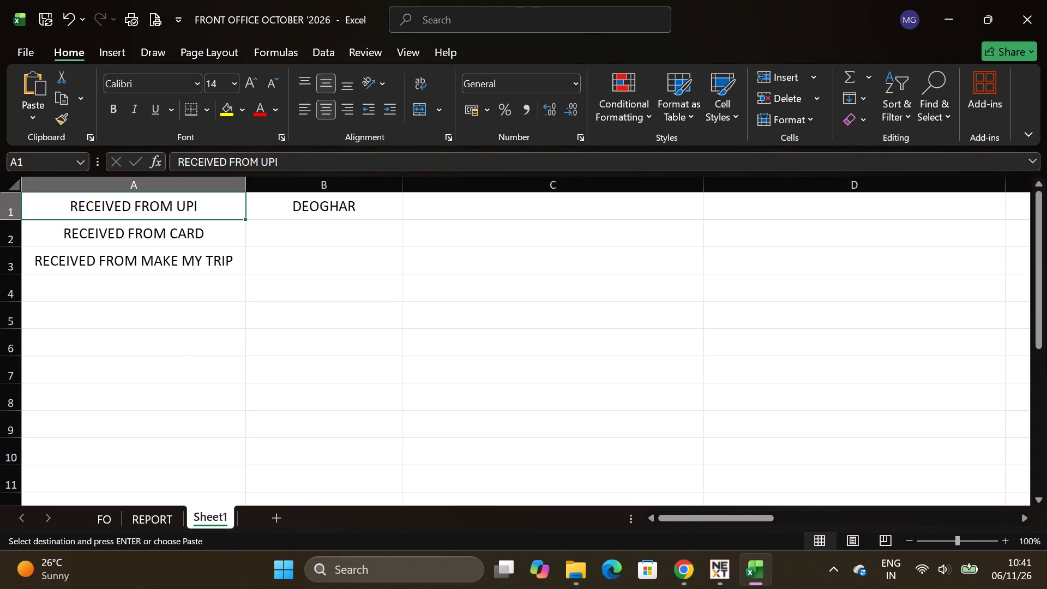
left_click(230, 262)
key("ctrl+c")
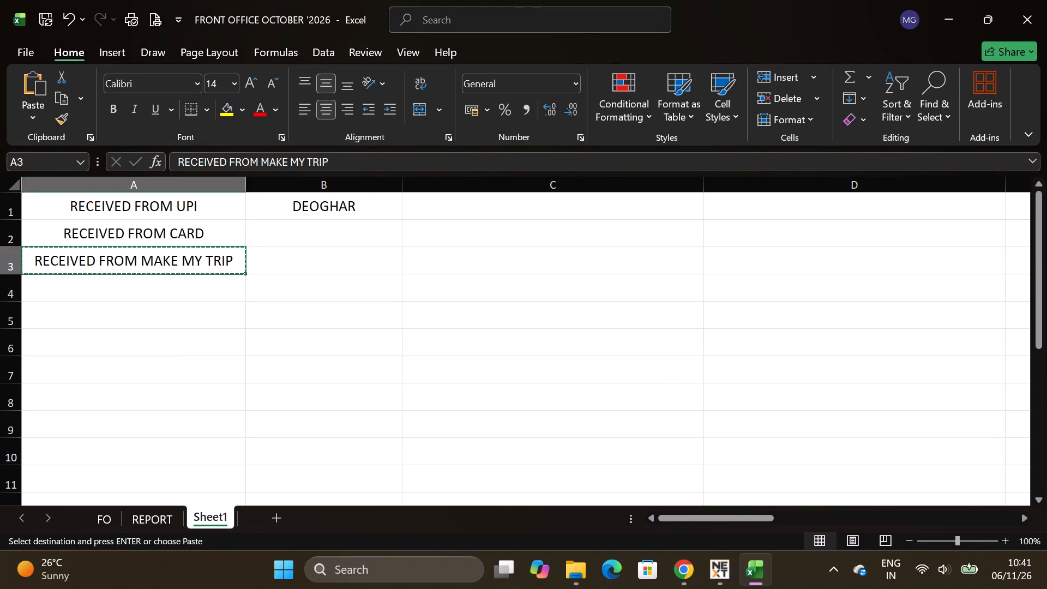
key("alt+Tab")
key("ctrl+v")
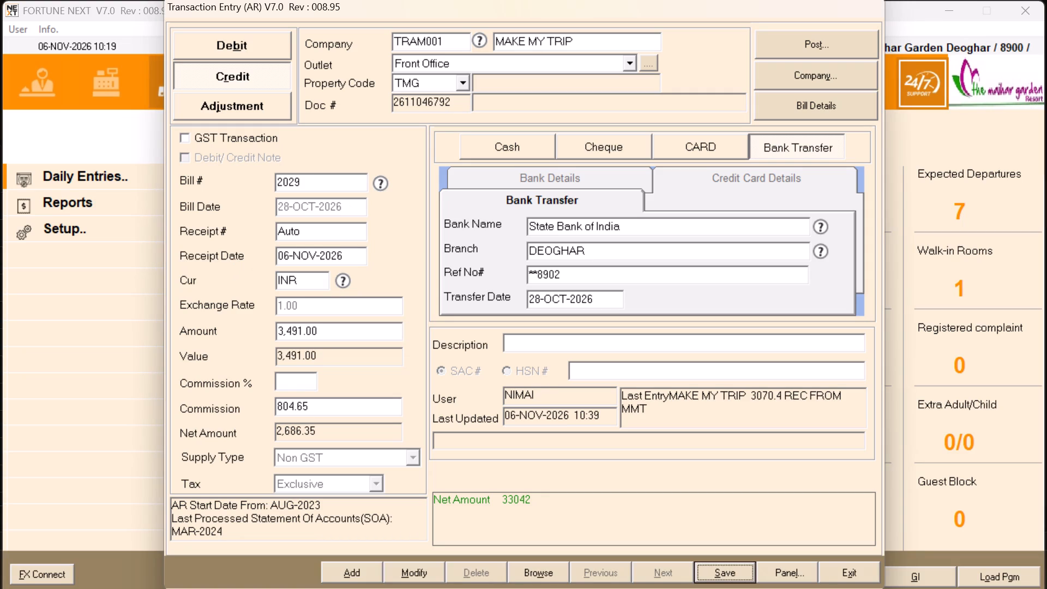
left_click(534, 341)
key("ctrl+v")
key("Return")
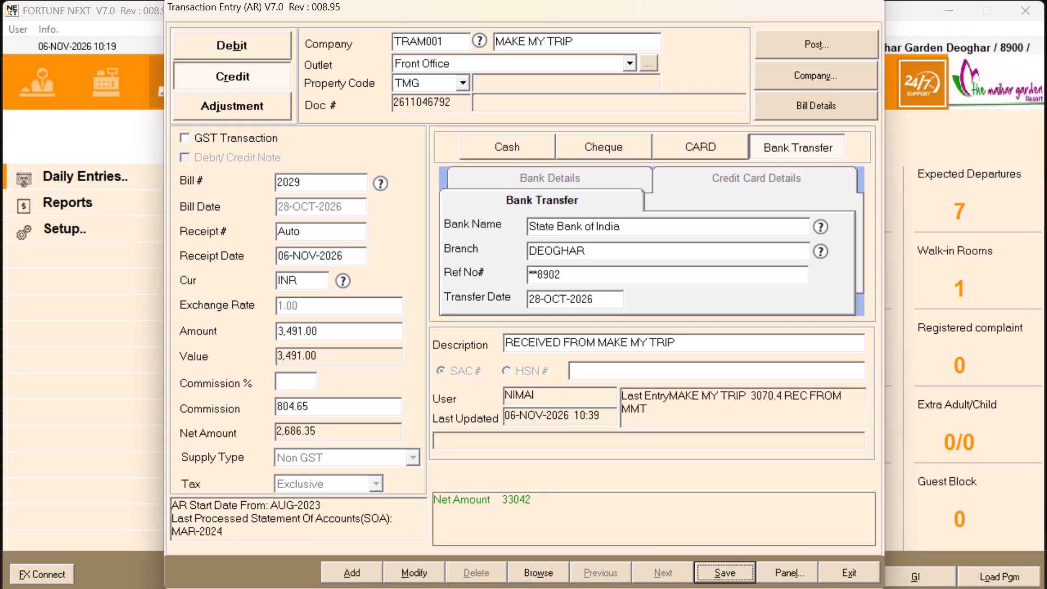
Save bill 2029's credit entry and confirm its posting from AR to FA with transaction code BANK RECEIPT.
key("period")
key("Return")
key("period")
key("Down")
key("Tab")
key("Tab")
key("Tab")
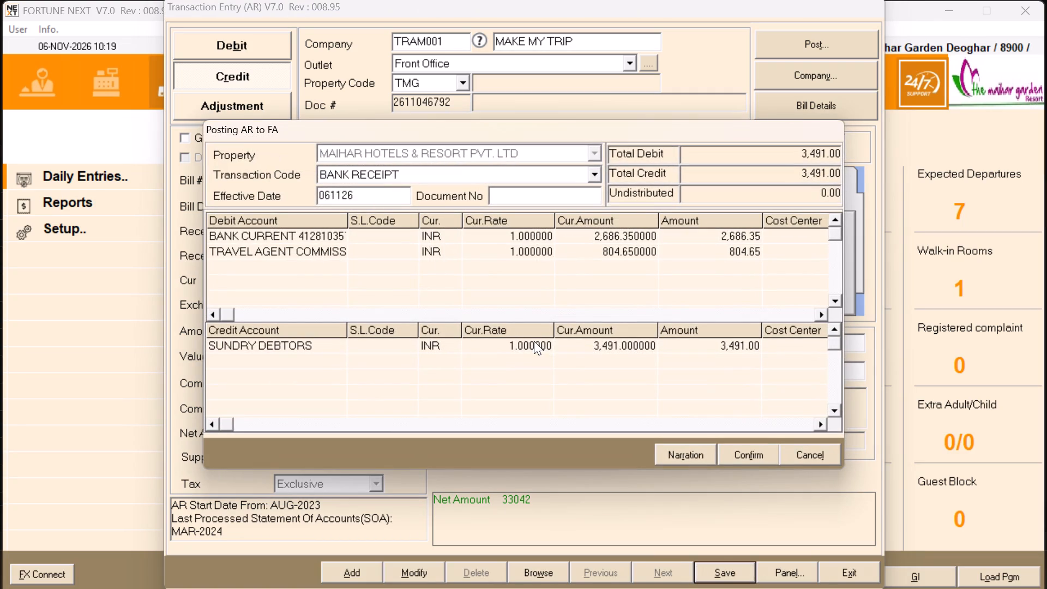
key("Tab")
key("Tab")
key("Return")
key("Return")
key("Return")
key("Return")
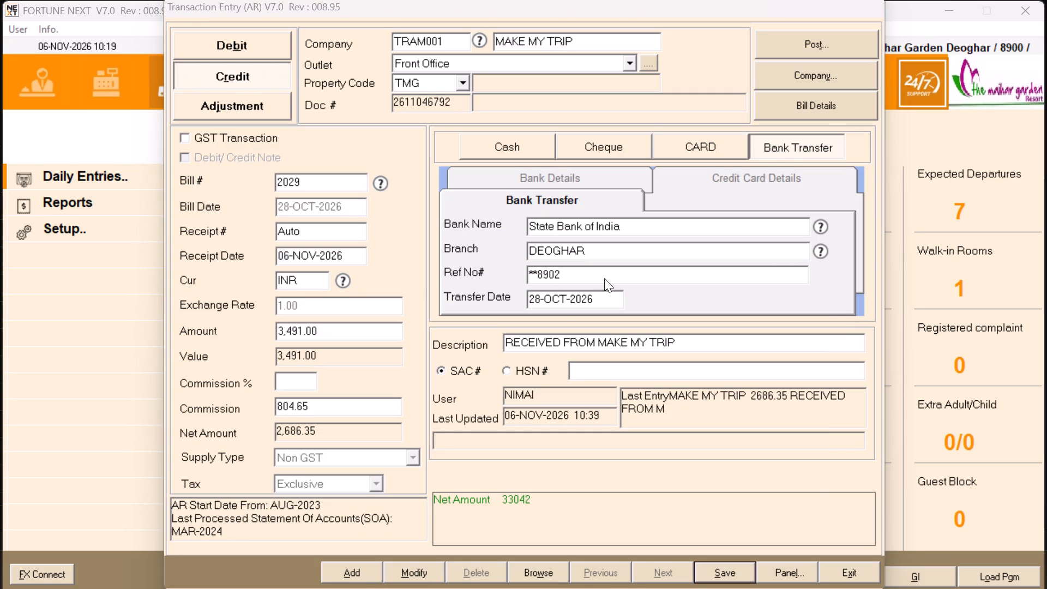
left_click(639, 246)
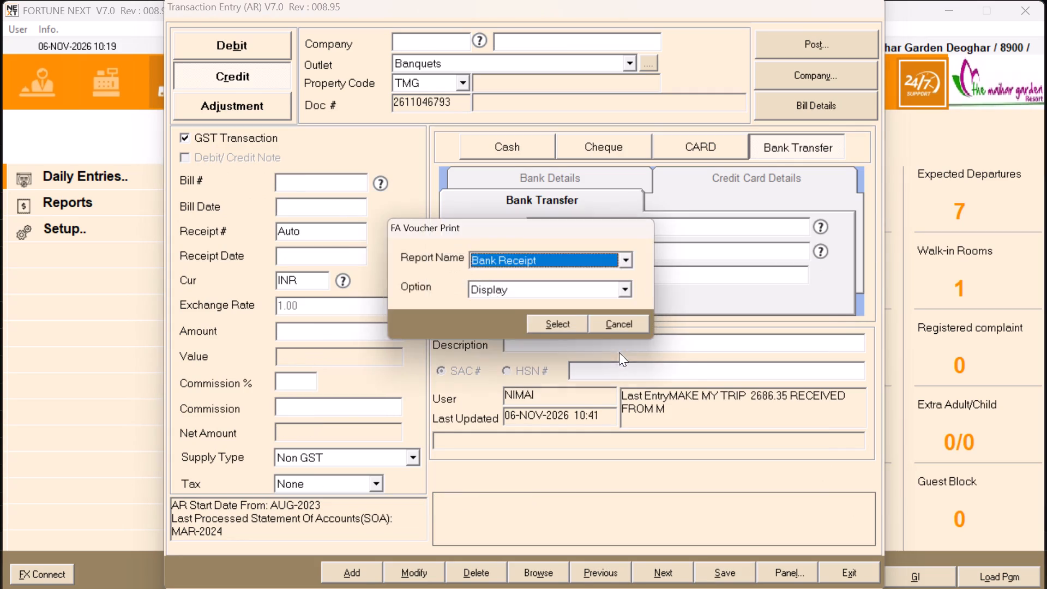
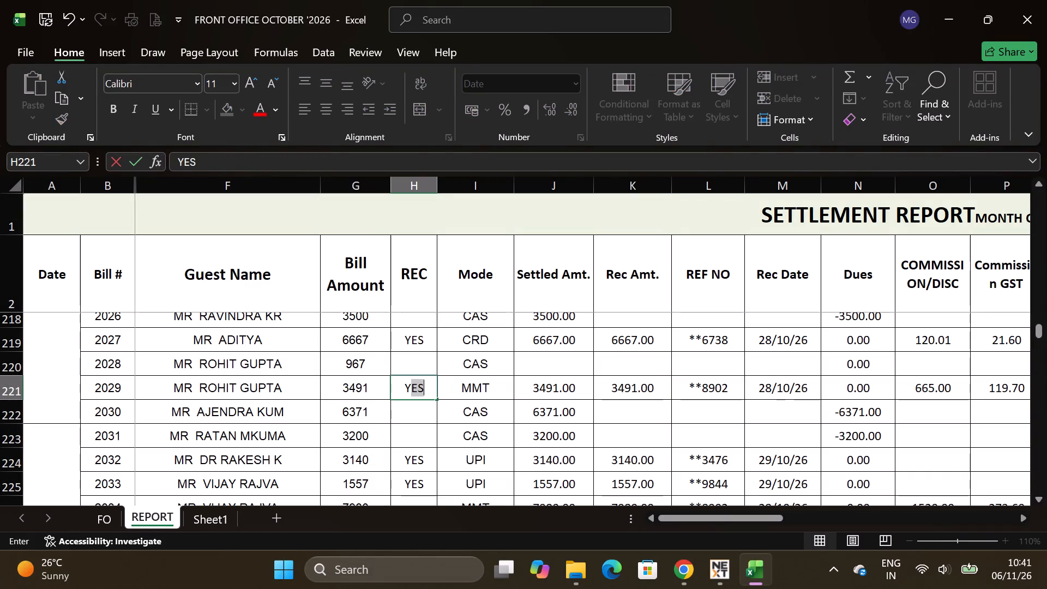
Commit YES as bill 2029's REC status in the settlement report and save the workbook.
left_click(424, 439)
key("ctrl+s")
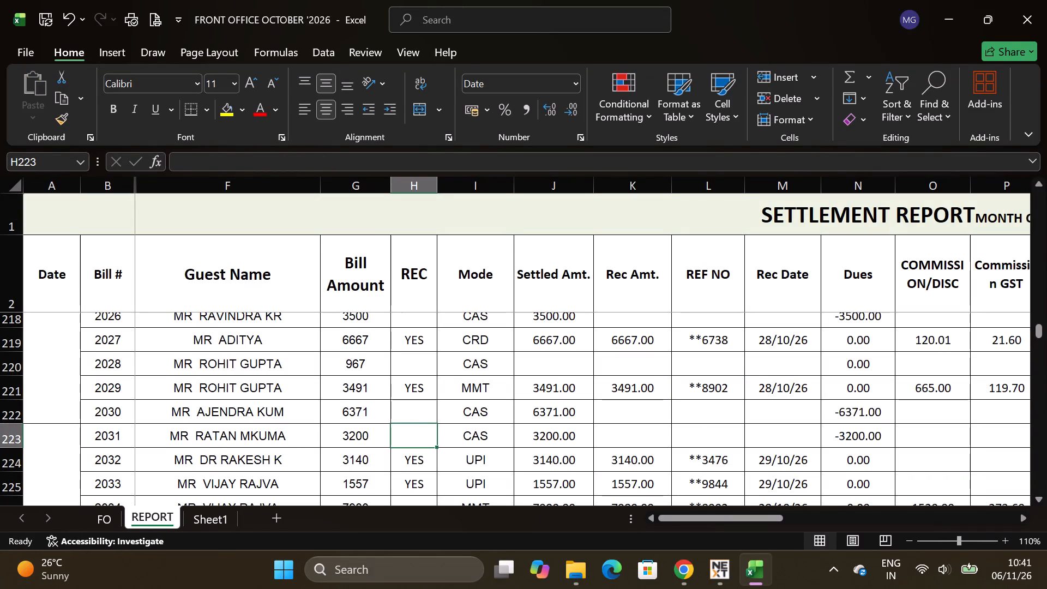
Start a Fortune Next credit entry for company TRAM001 (MAKE MY TRIP) and select bill 2034 from the settlement report.
scroll(424, 432, "down", 2)
left_click(414, 363)
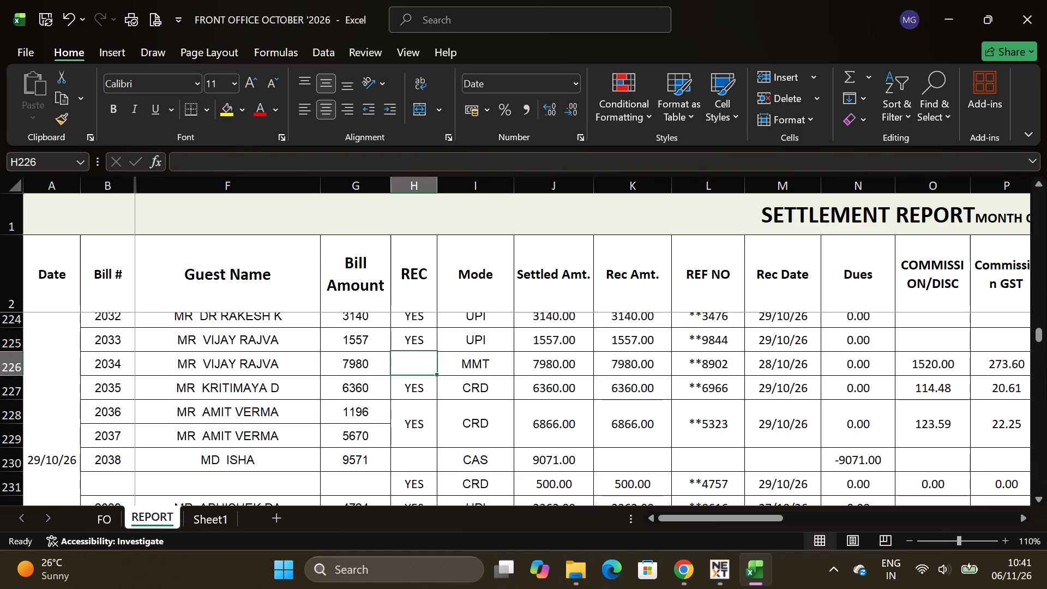
key("alt+Tab")
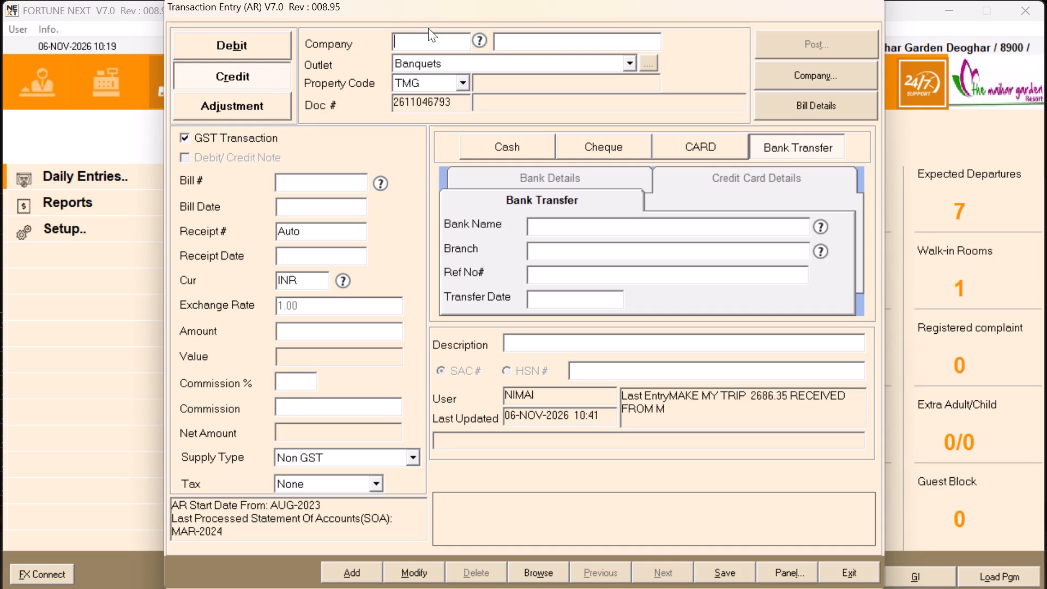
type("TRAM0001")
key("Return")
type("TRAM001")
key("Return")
left_click(322, 184)
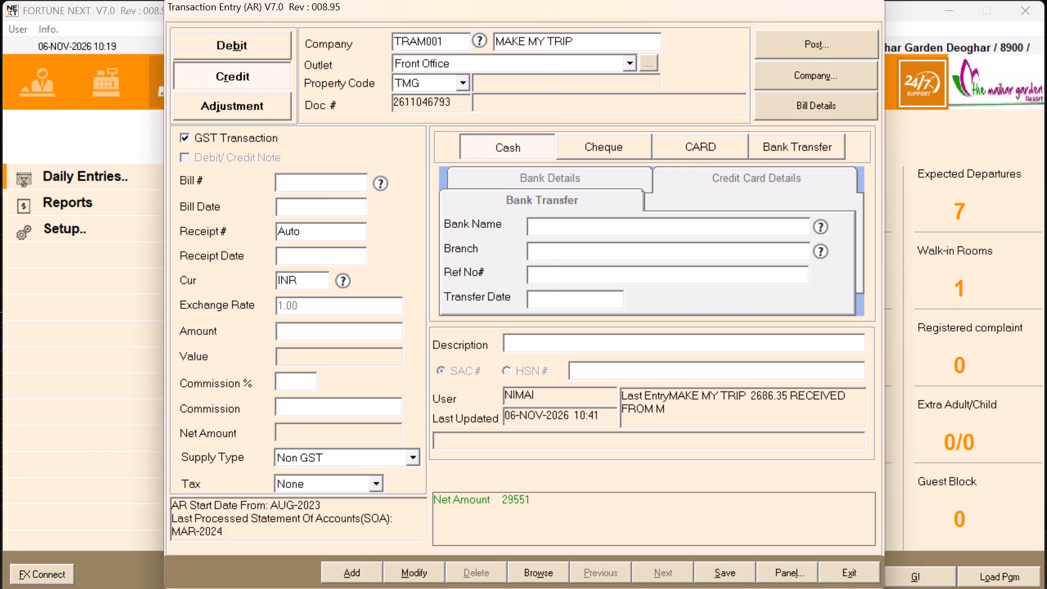
type("2034")
key("Return")
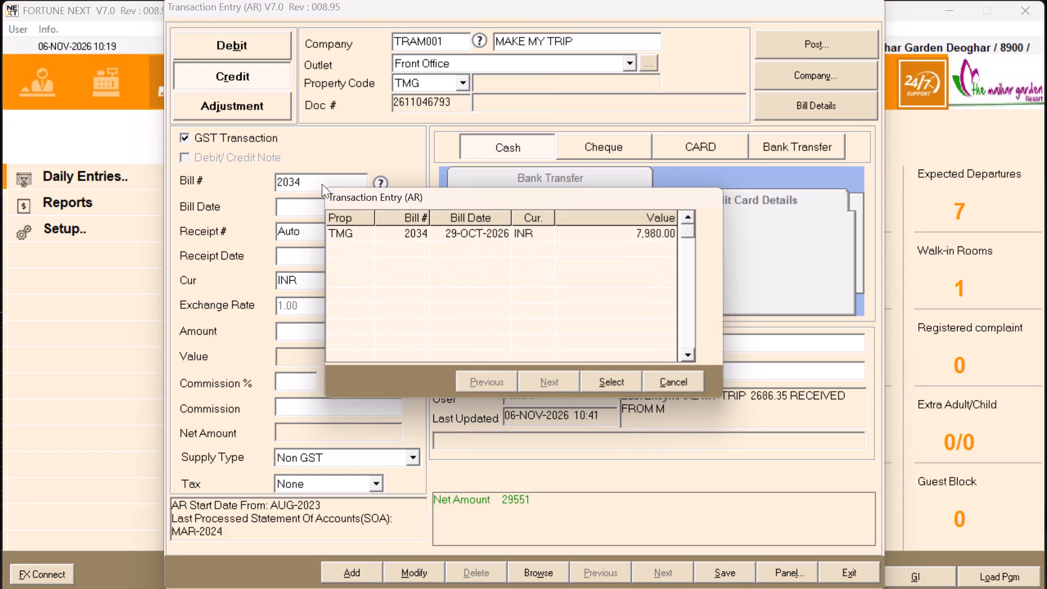
key("Return")
key("Return")
key("Return")
key("Return")
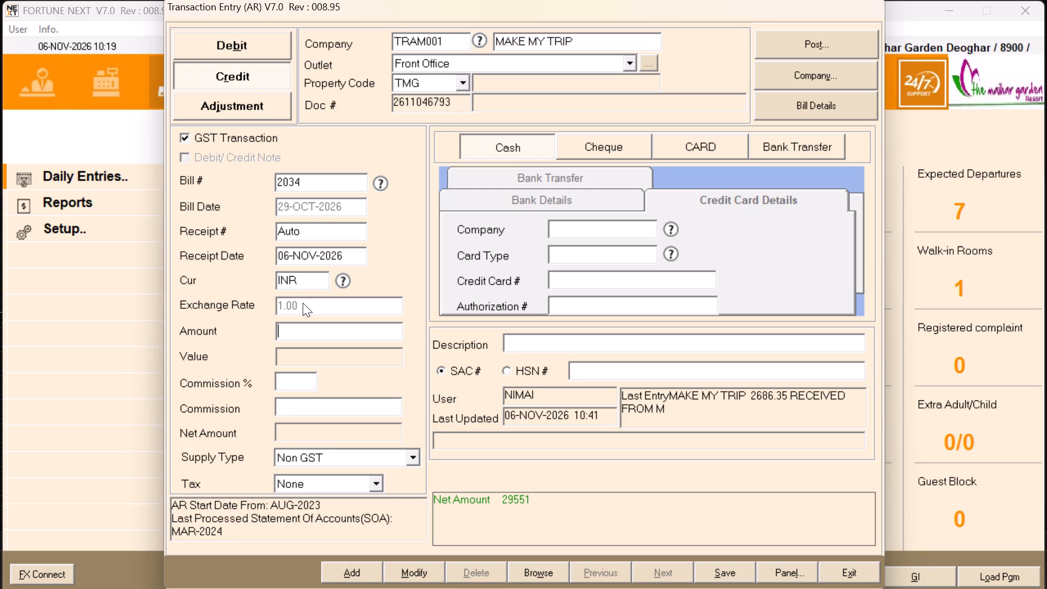
Enter 7980 as bill 2034's Amount, keeping supply type Non GST and setting Tax to Exclusive without applying a tax structure.
type("7980")
key("Return")
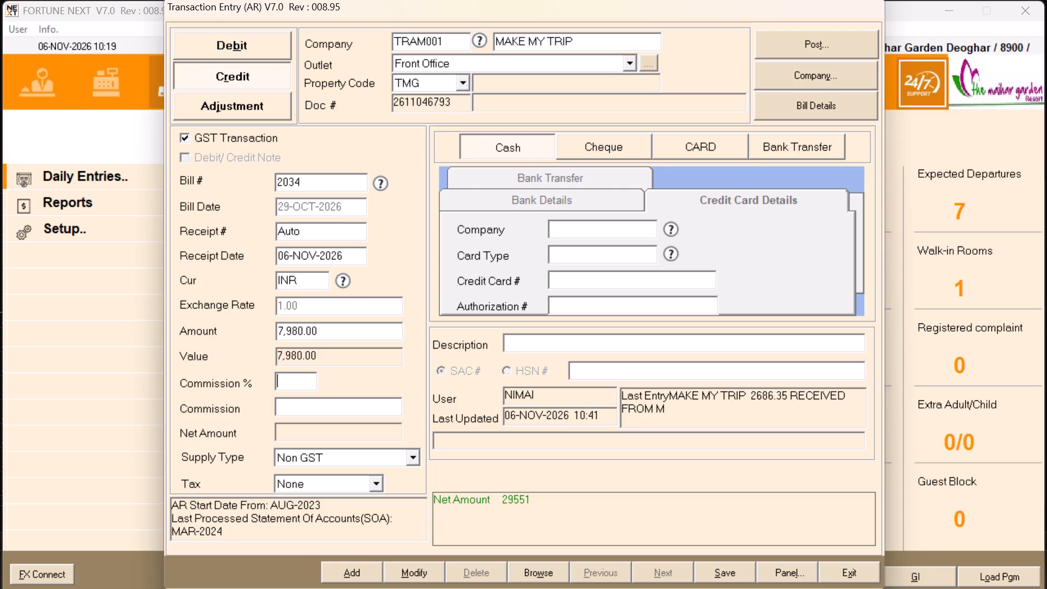
key("Return")
key("Return")
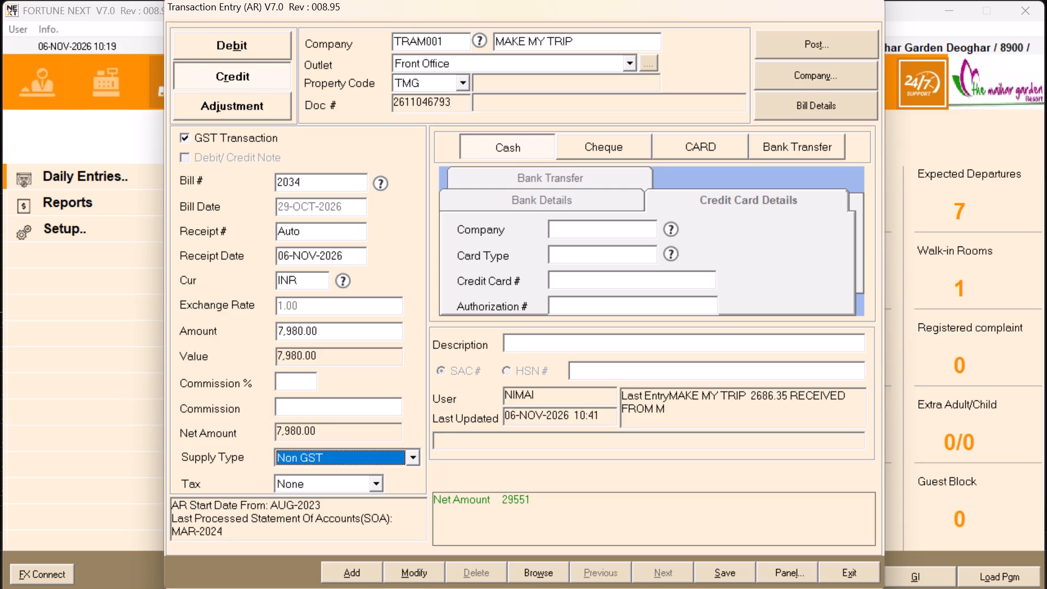
key("Return")
key("Return")
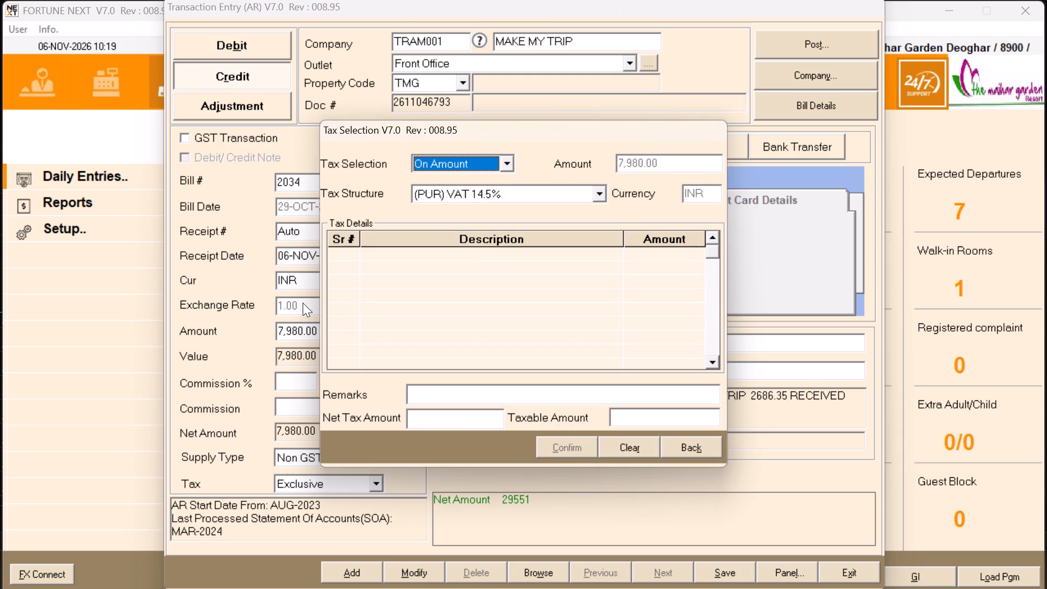
left_click(696, 443)
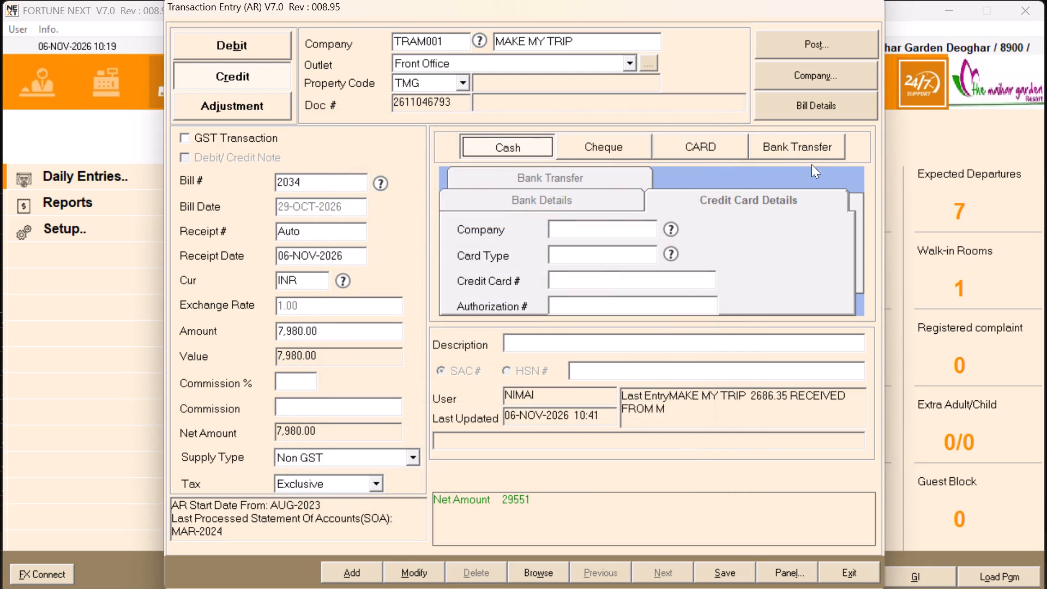
Set bill 2034's payment to Bank Transfer with bank State Bank of India and branch DEOGHAR.
left_click(809, 154)
key("Return")
key("Return")
key("s")
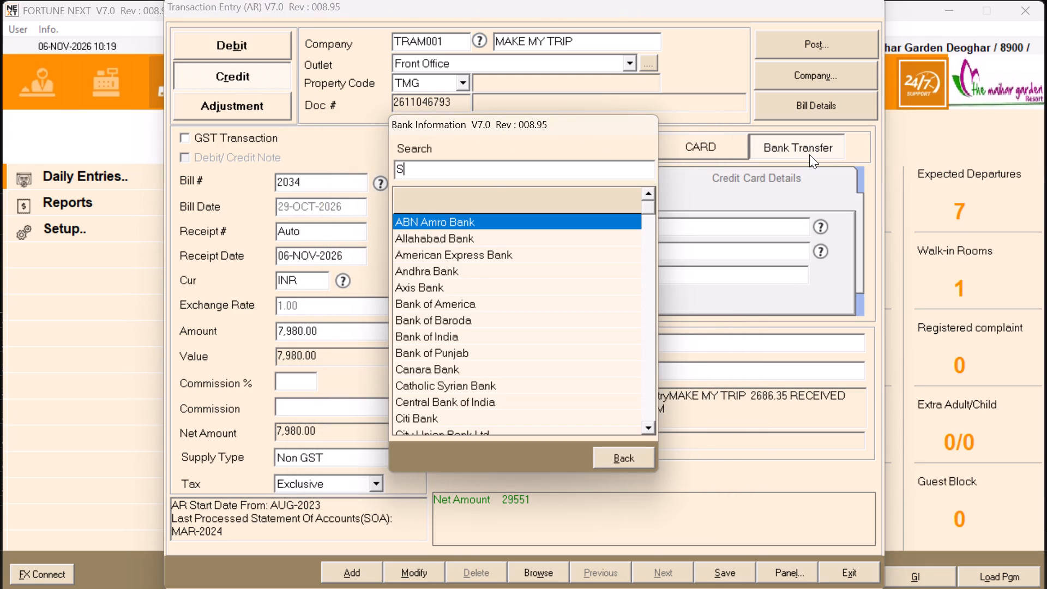
left_click(443, 230)
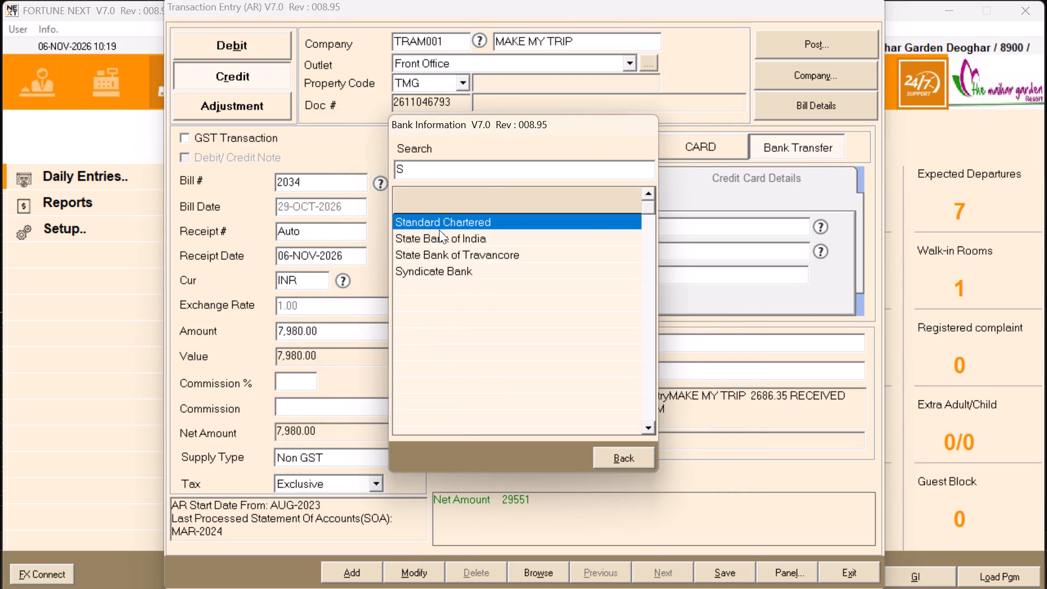
left_click(443, 234)
key("Return")
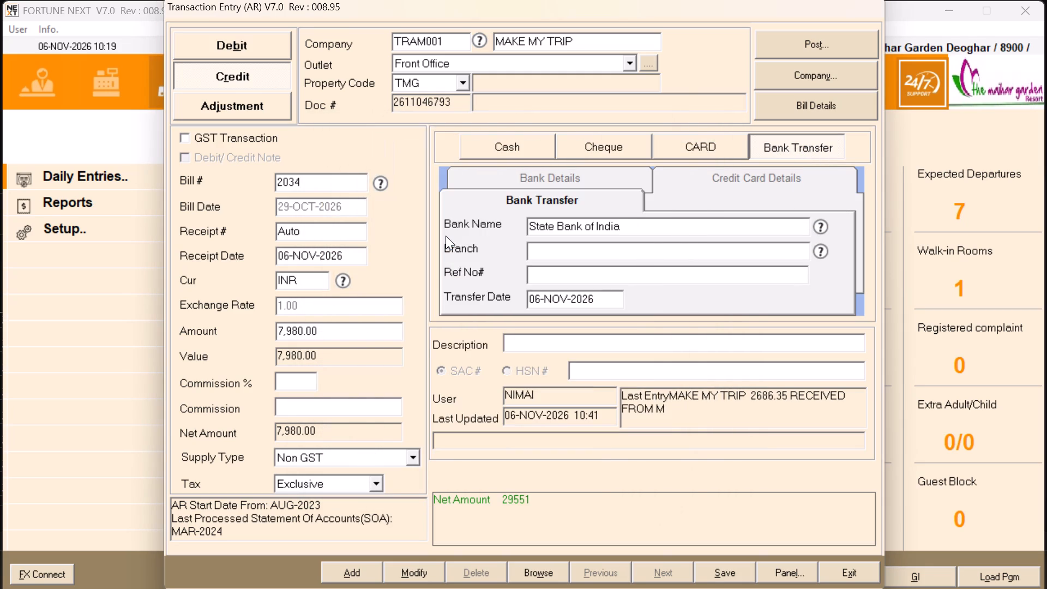
type("DE")
type("OGHAR")
key("Return")
Copy bill 2034's REF NO **8902 from the Excel report into the bank transfer's Ref No# in Fortune Next.
key("alt+Tab")
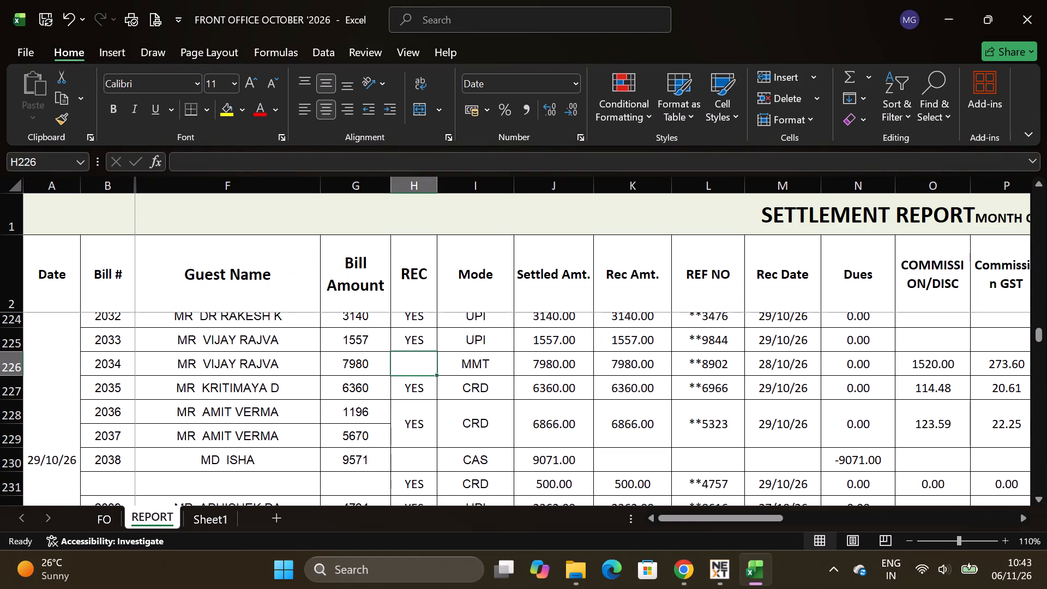
key("Right")
key("Right")
key("Right")
key("Right")
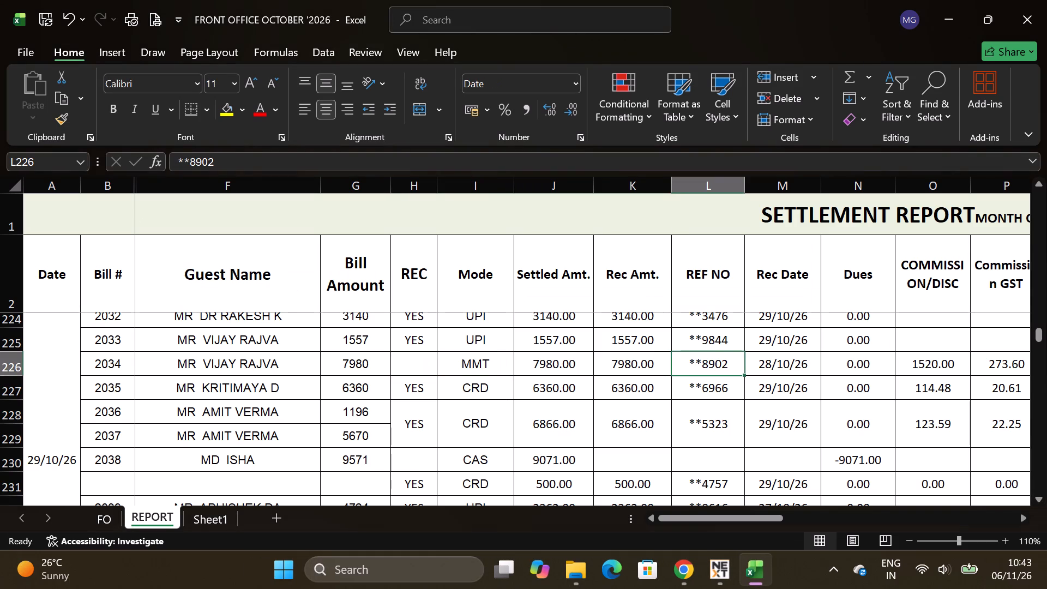
key("ctrl+c")
key("alt+Tab")
key("ctrl+v")
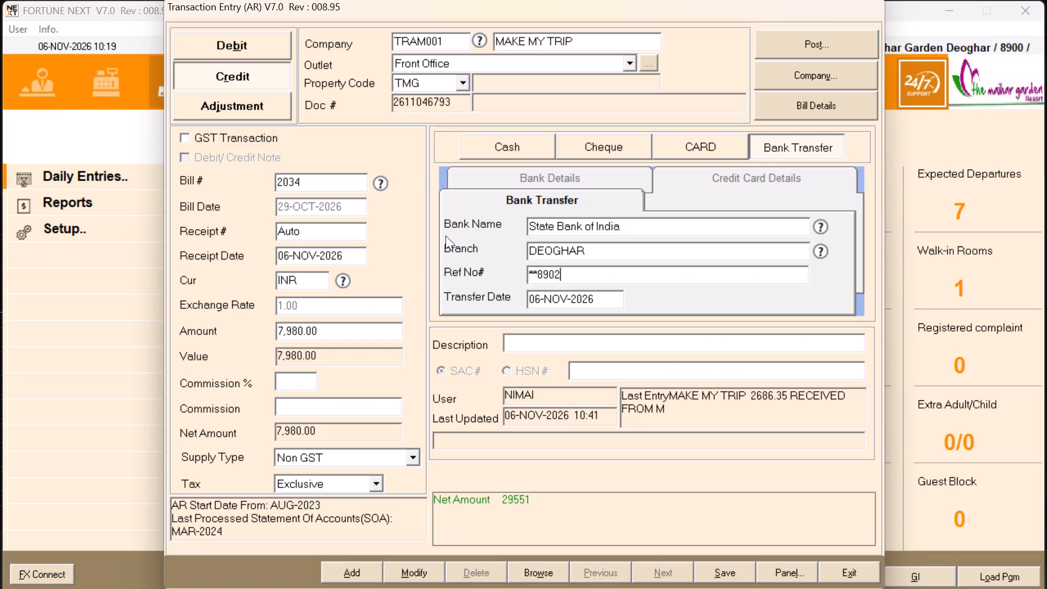
key("Return")
Set the bank transfer's Transfer Date for bill 2034 to 28-OCT-2026.
key("Right")
key("Right")
key("Right")
key("Right")
key("BackSpace")
key("BackSpace")
key("BackSpace")
key("BackSpace")
type("2810")
key("Return")
Copy RECEIVED FROM MAKE MY TRIP from Sheet1 of the Excel workbook into bill 2034's Description in Fortune Next.
type("RE")
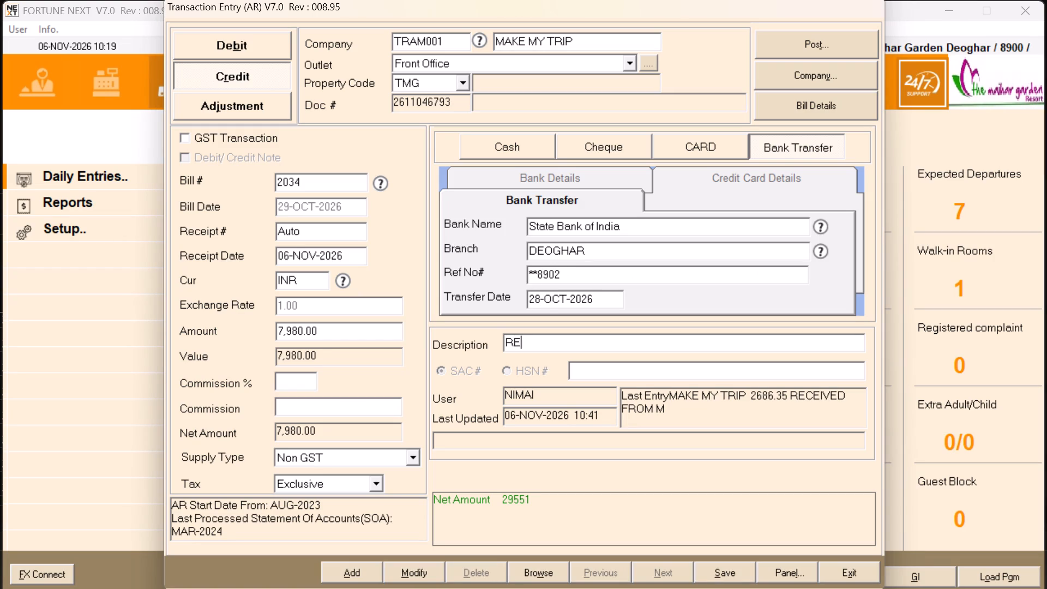
key("BackSpace")
key("BackSpace")
key("BackSpace")
key("alt+Tab")
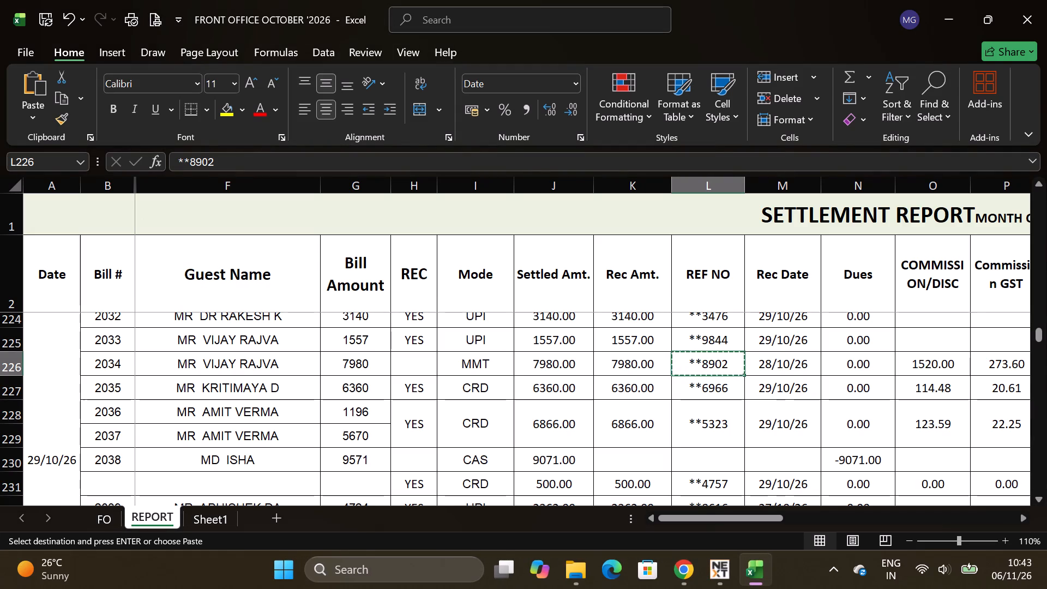
left_click(225, 521)
key("ctrl+v")
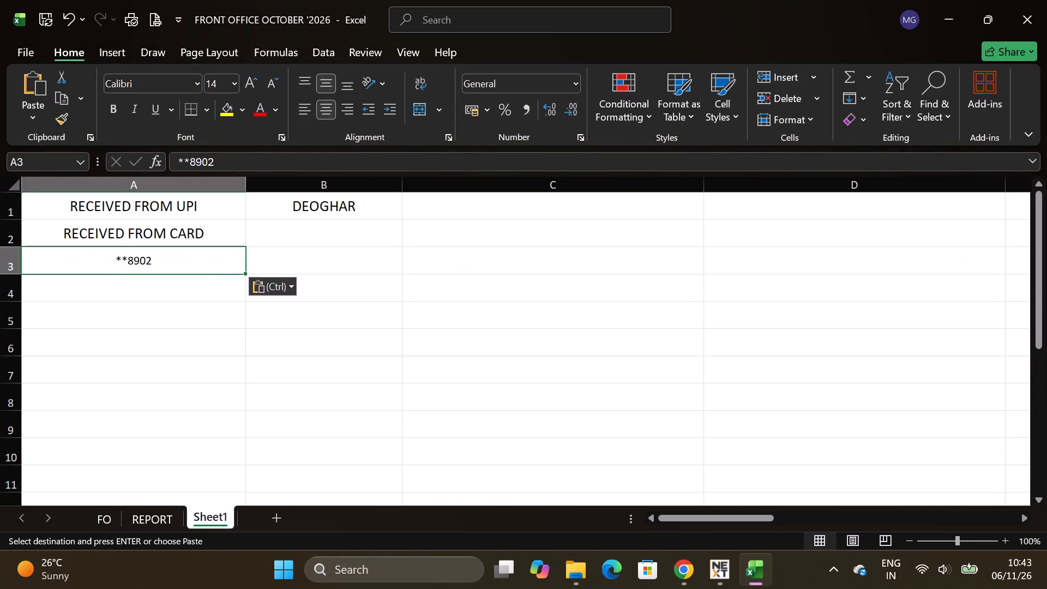
key("ctrl+z")
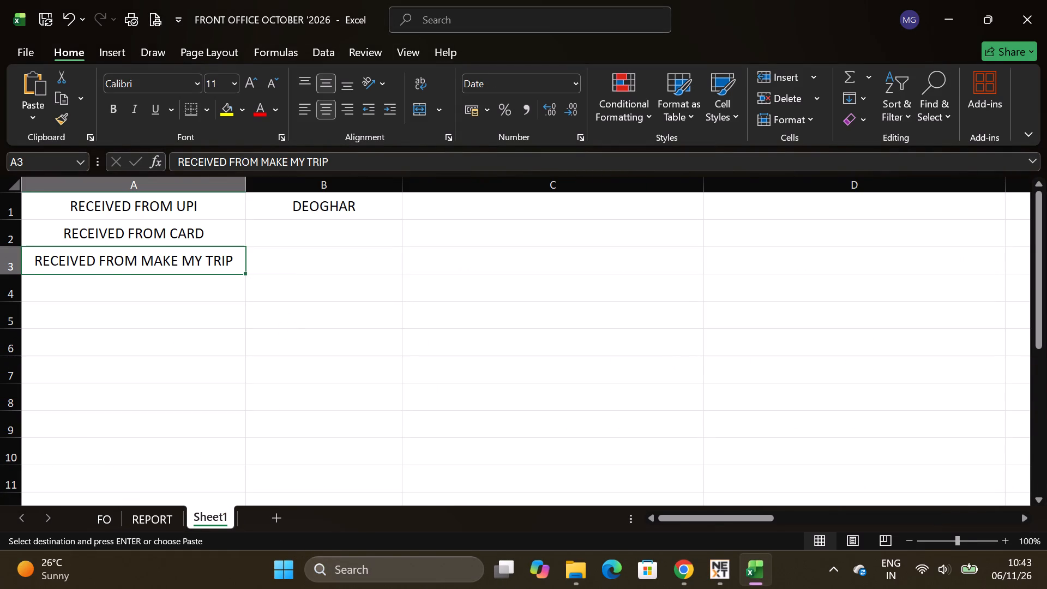
key("ctrl+c")
key("alt+Tab")
key("ctrl+v")
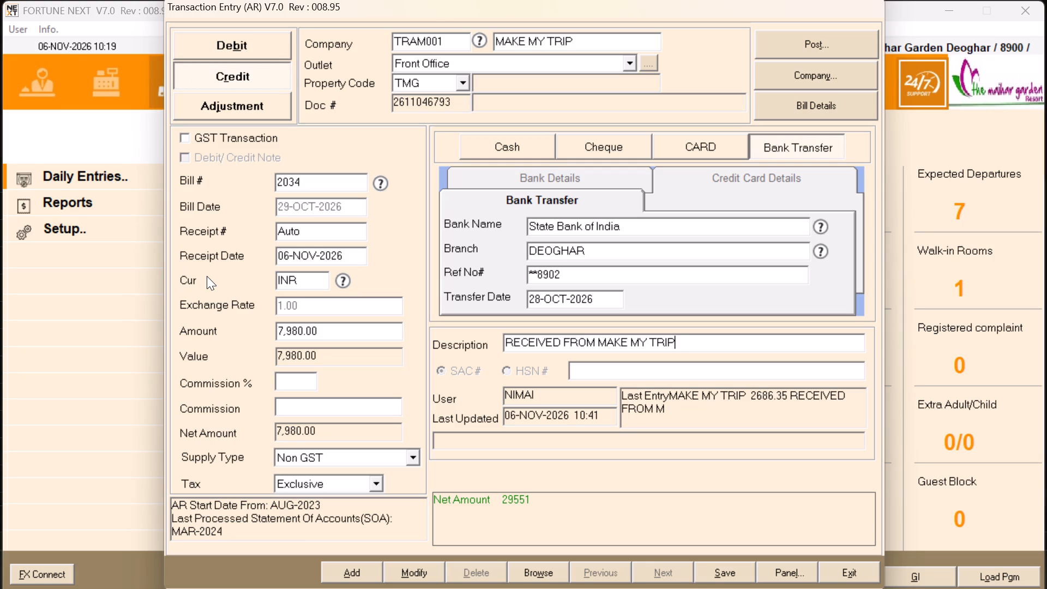
Save bill 2034's credit entry and confirm its AR to FA posting with transaction code BANK RECEIPT, skipping the voucher print.
key("Return")
key("period")
key("Return")
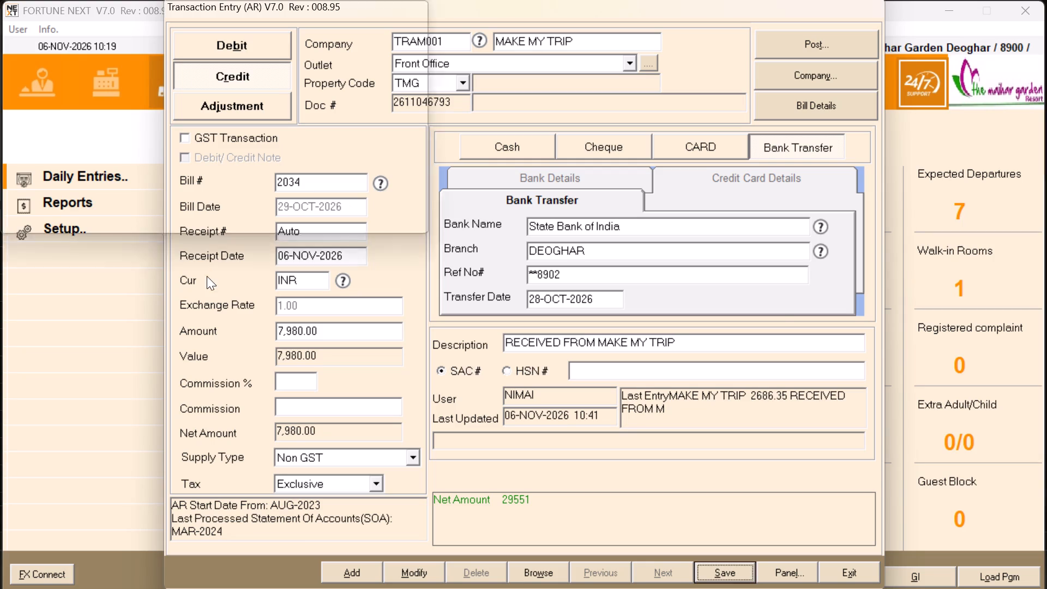
key("Down")
key("Tab")
key("Tab")
key("Tab")
key("Tab")
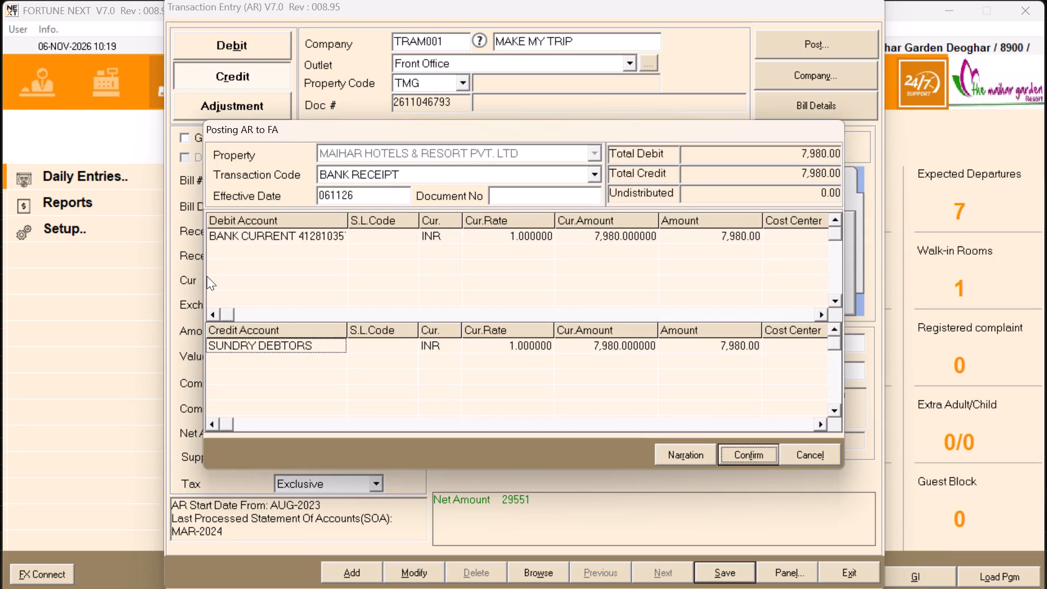
key("Tab")
key("Return")
key("Return")
key("Return")
key("Return")
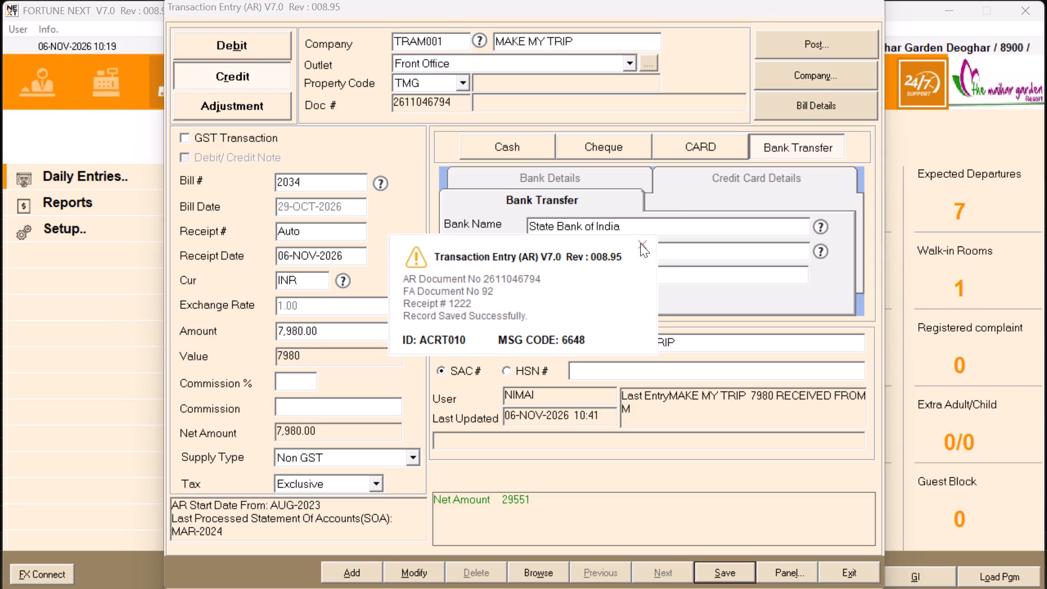
left_click(643, 248)
left_click(613, 322)
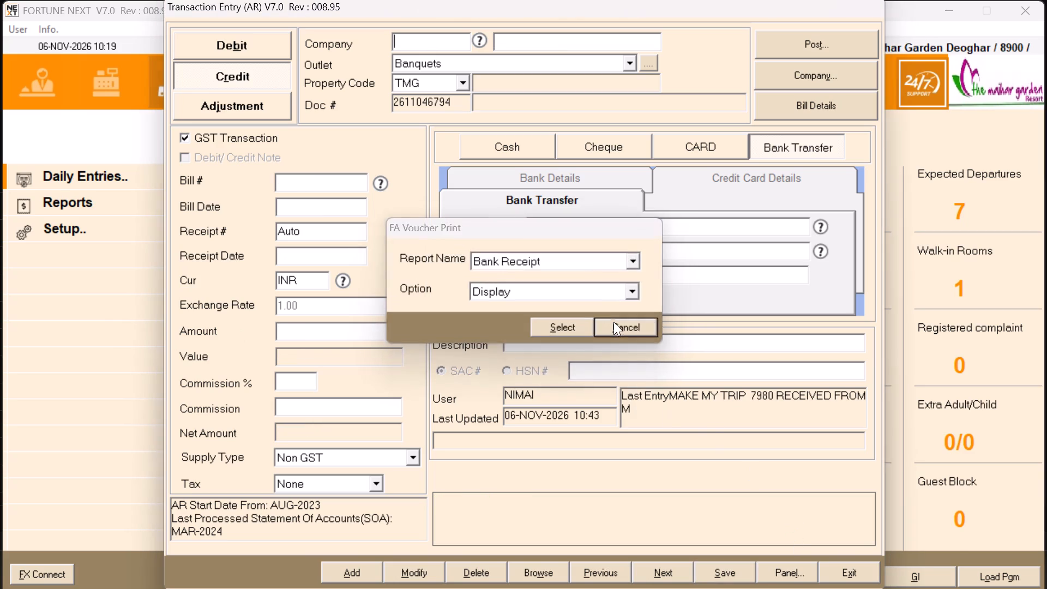
Mark bill 2034's REC status as YES in the Excel workbook's REPORT sheet and save the workbook.
key("alt+Tab")
left_click(154, 515)
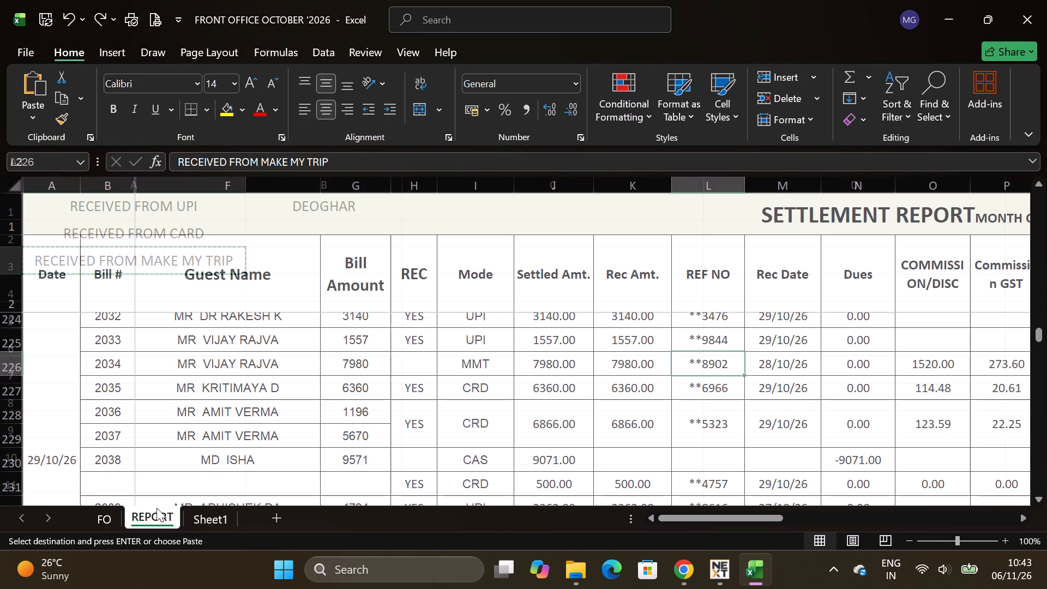
left_click(422, 370)
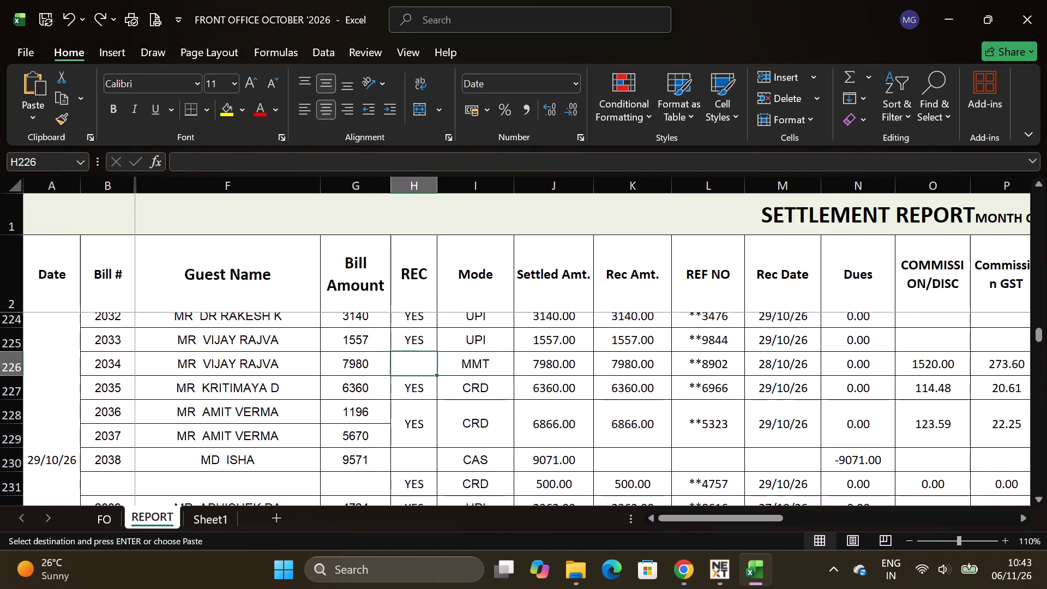
key("y")
left_click(419, 406)
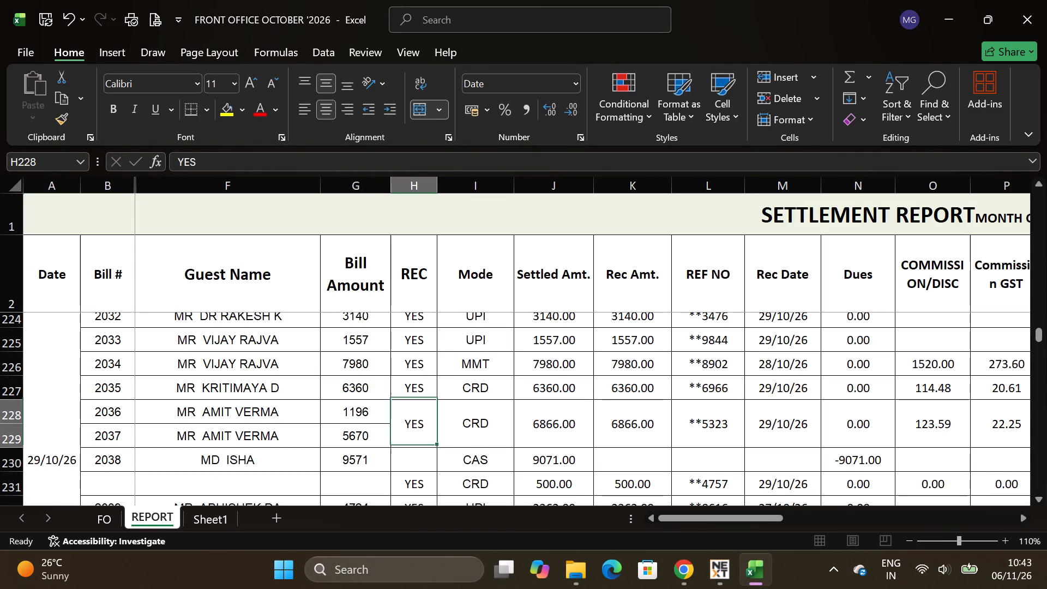
key("ctrl+s")
Look through the following rows of the settlement report for the next MMT bill with no REC status.
scroll(419, 408, "down", 2)
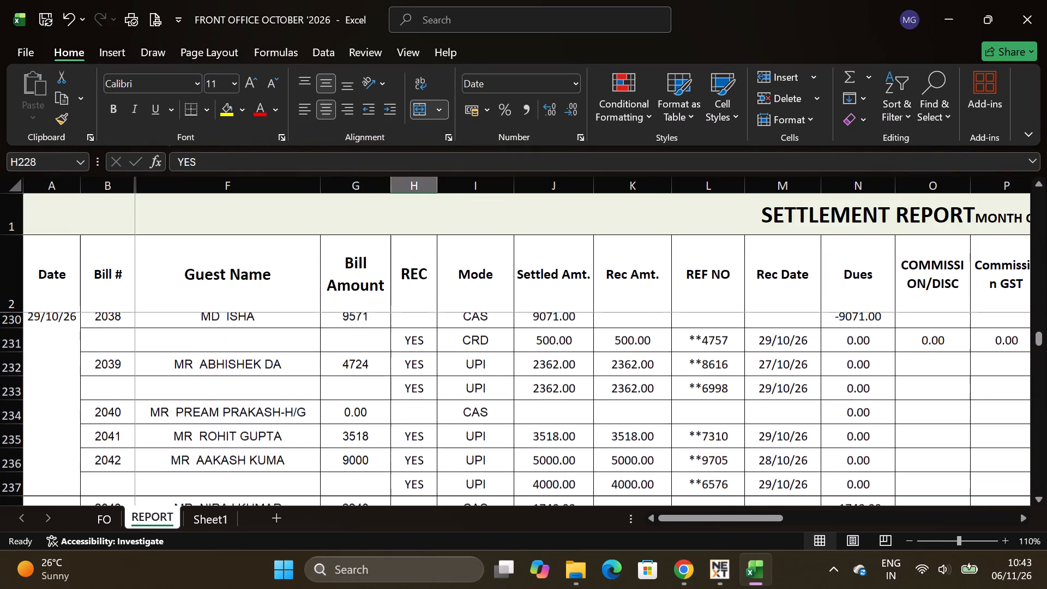
scroll(419, 408, "down", 3)
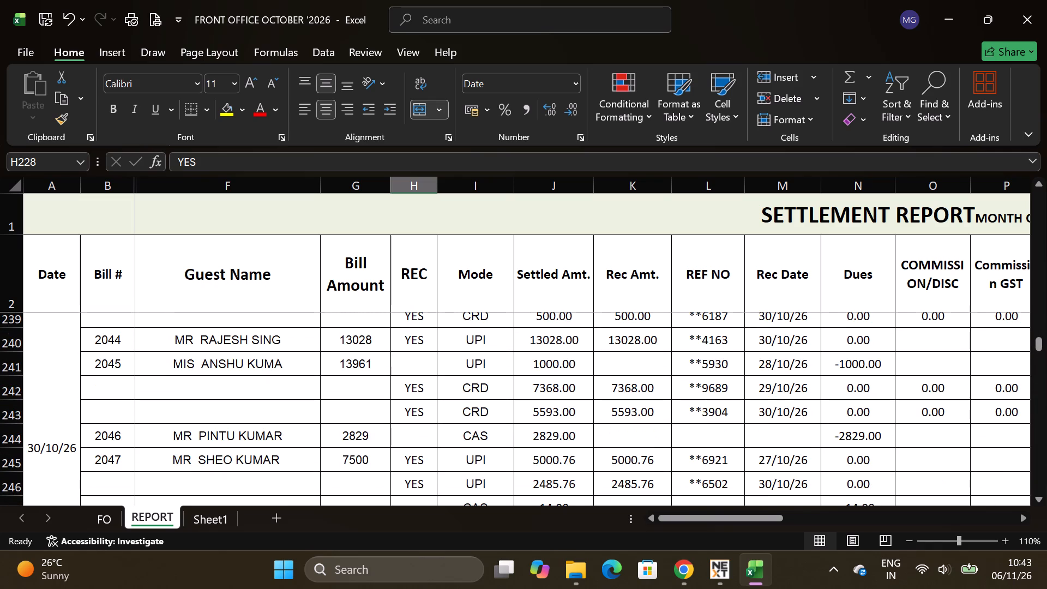
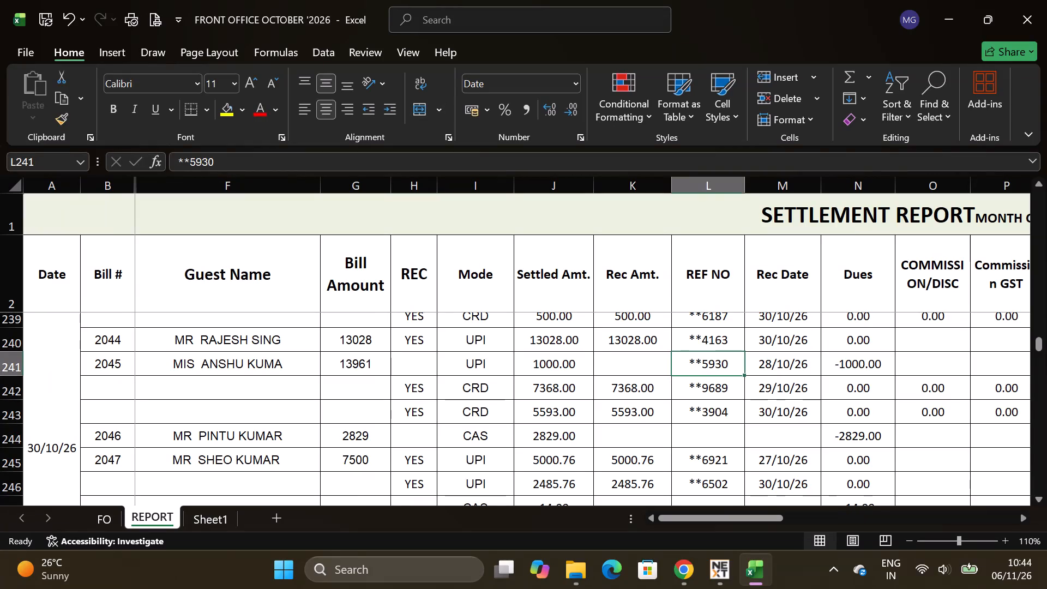
Enter 1000 as the received amount in bill 2045's UPI row of the Excel settlement report.
left_click(633, 368)
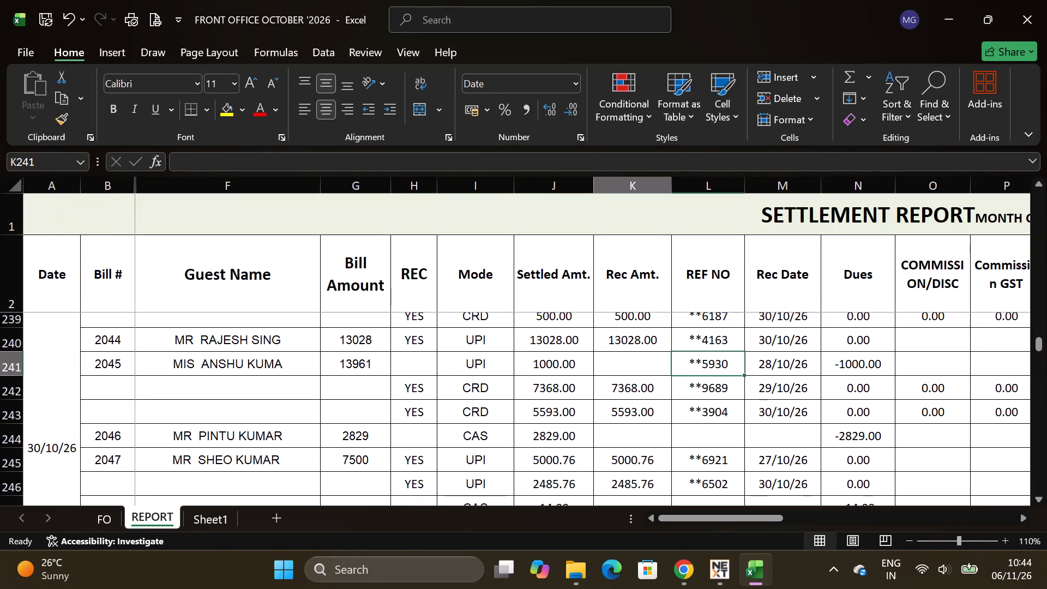
type("1000")
key("Return")
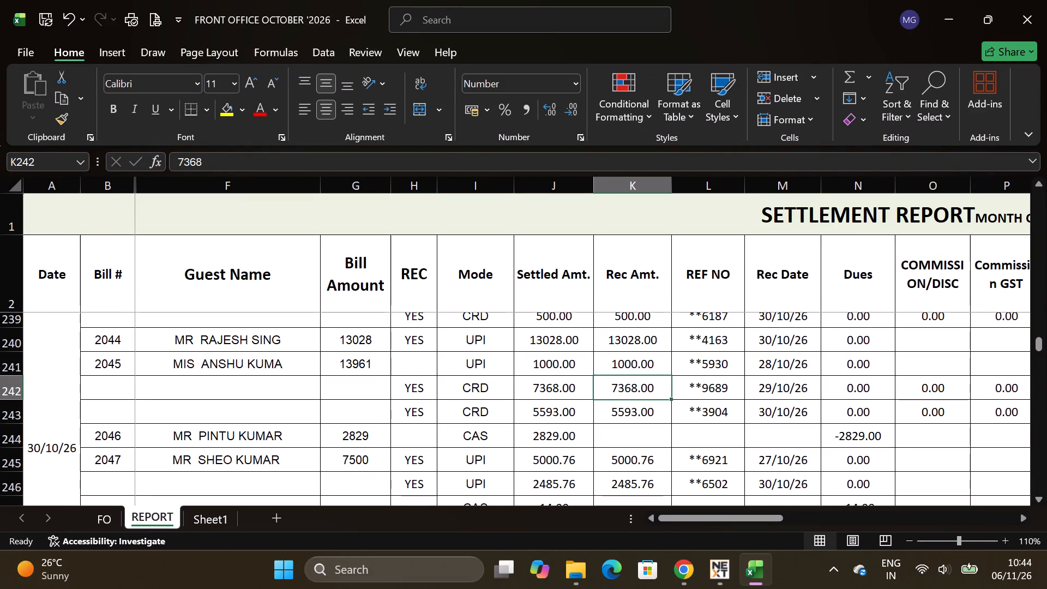
left_click(640, 364)
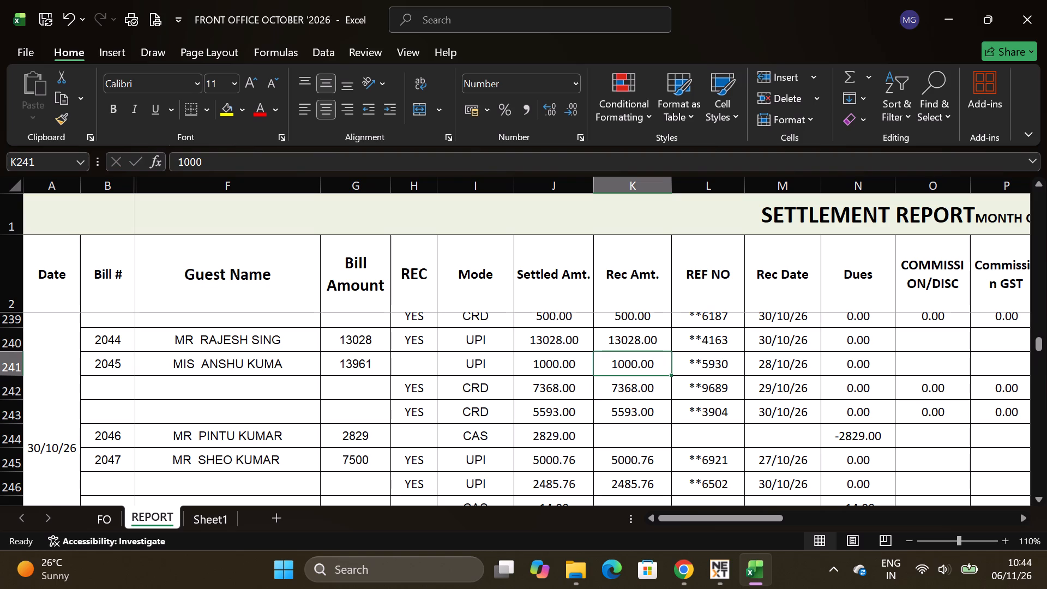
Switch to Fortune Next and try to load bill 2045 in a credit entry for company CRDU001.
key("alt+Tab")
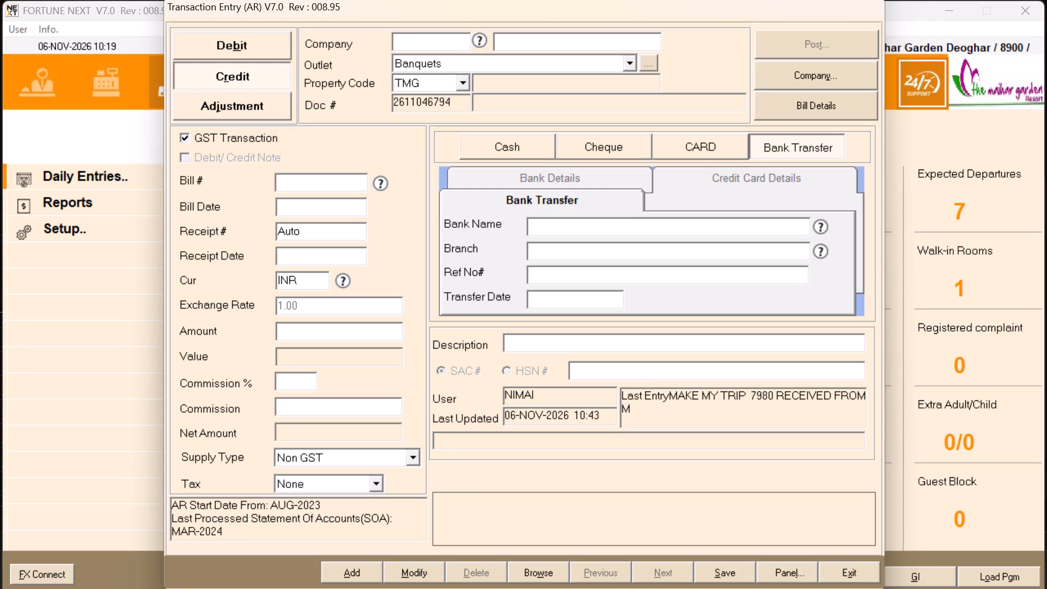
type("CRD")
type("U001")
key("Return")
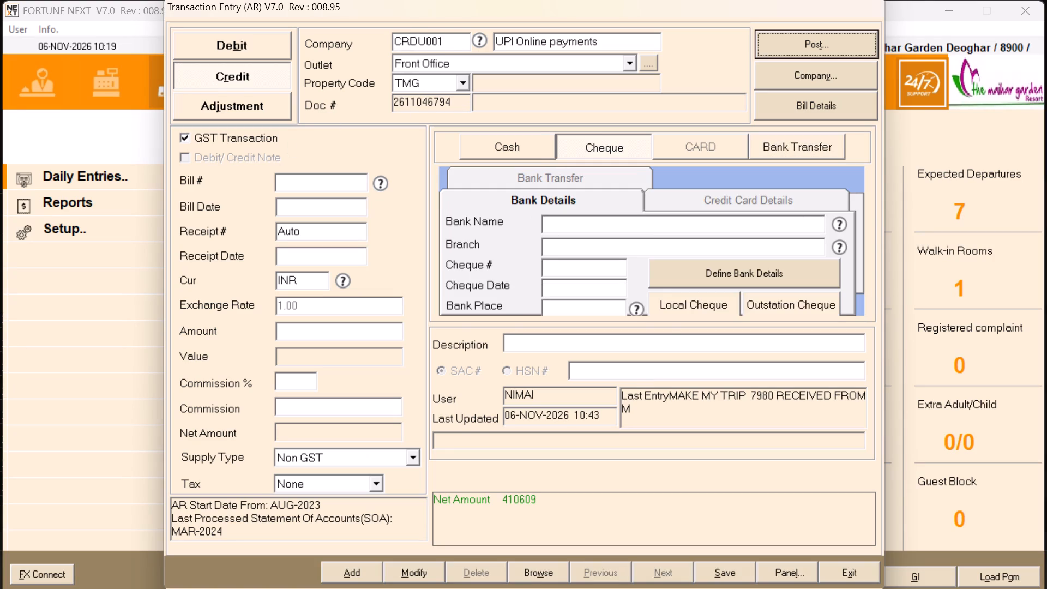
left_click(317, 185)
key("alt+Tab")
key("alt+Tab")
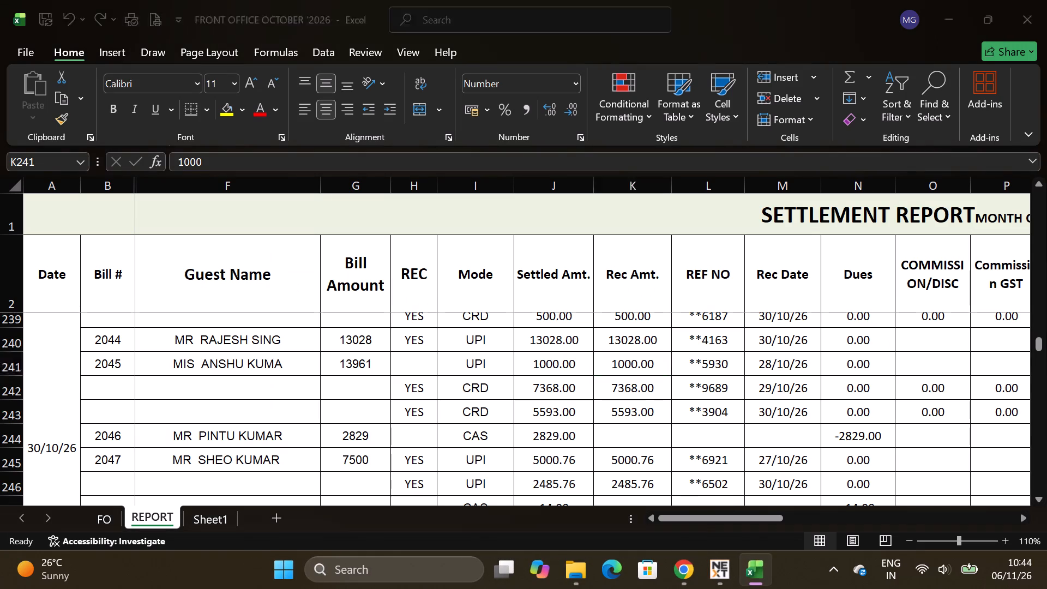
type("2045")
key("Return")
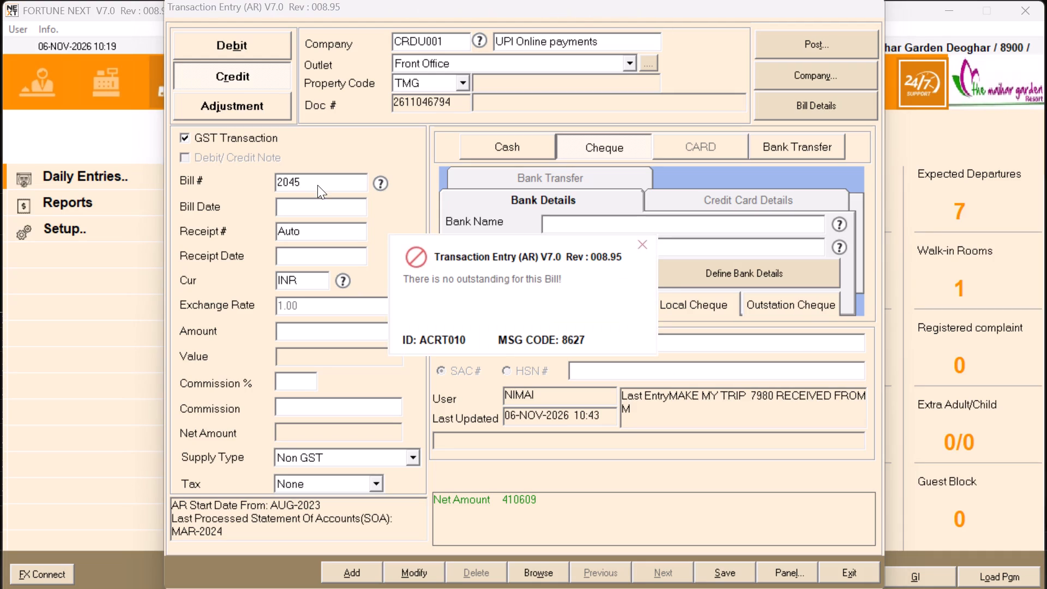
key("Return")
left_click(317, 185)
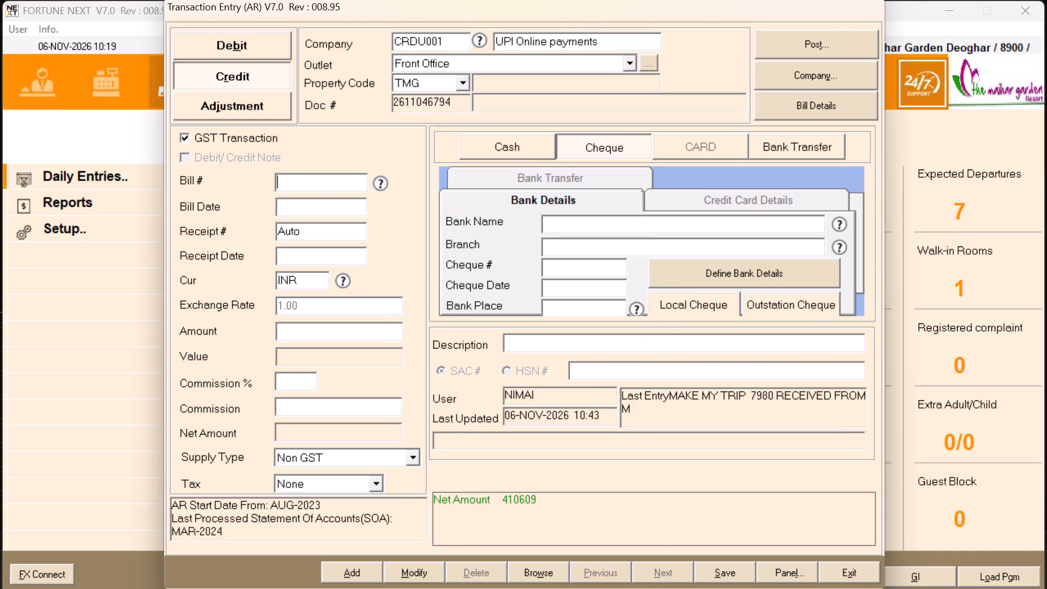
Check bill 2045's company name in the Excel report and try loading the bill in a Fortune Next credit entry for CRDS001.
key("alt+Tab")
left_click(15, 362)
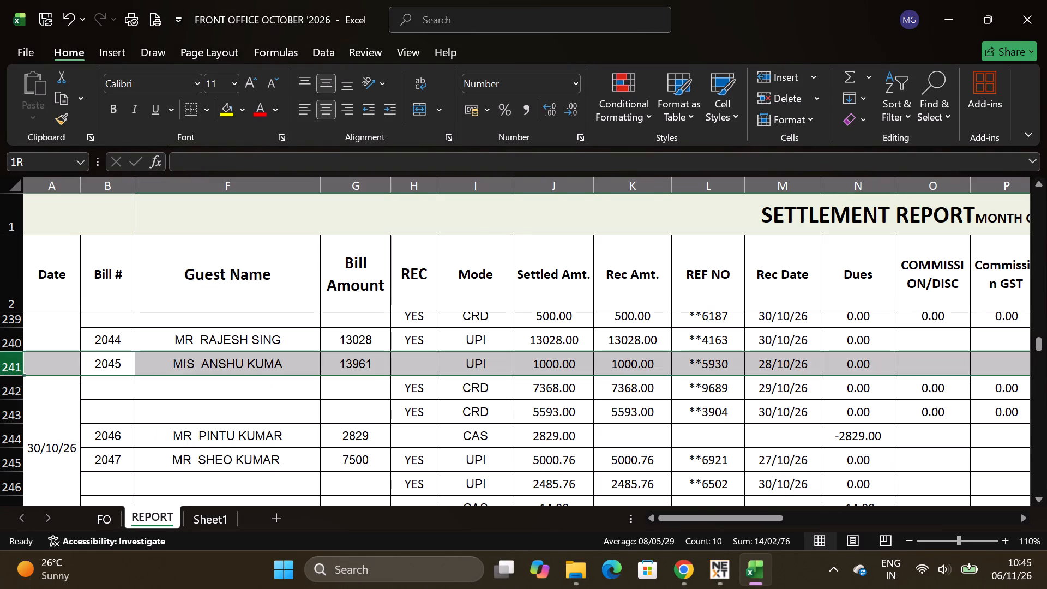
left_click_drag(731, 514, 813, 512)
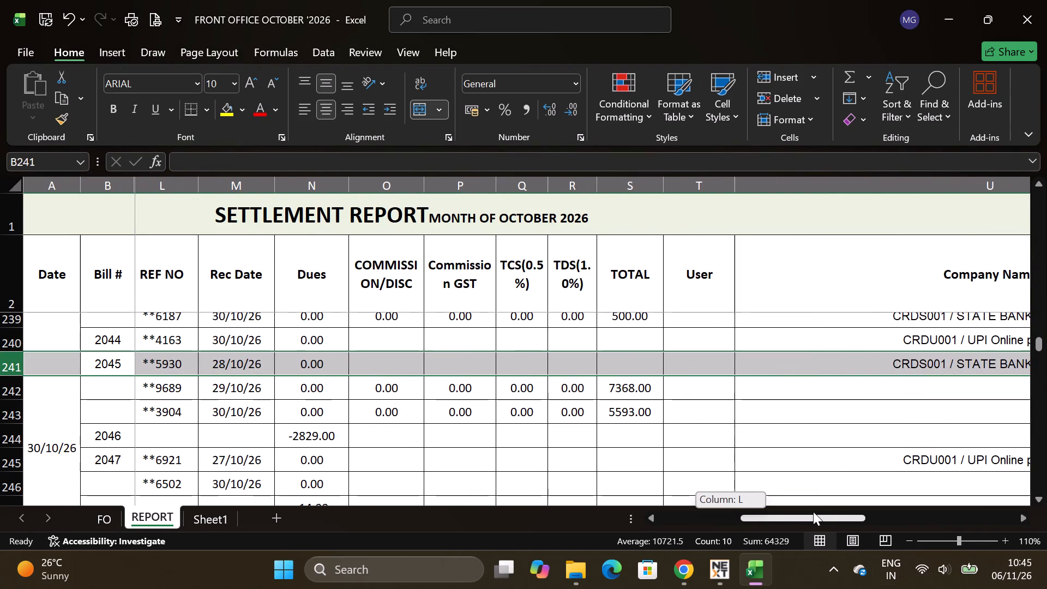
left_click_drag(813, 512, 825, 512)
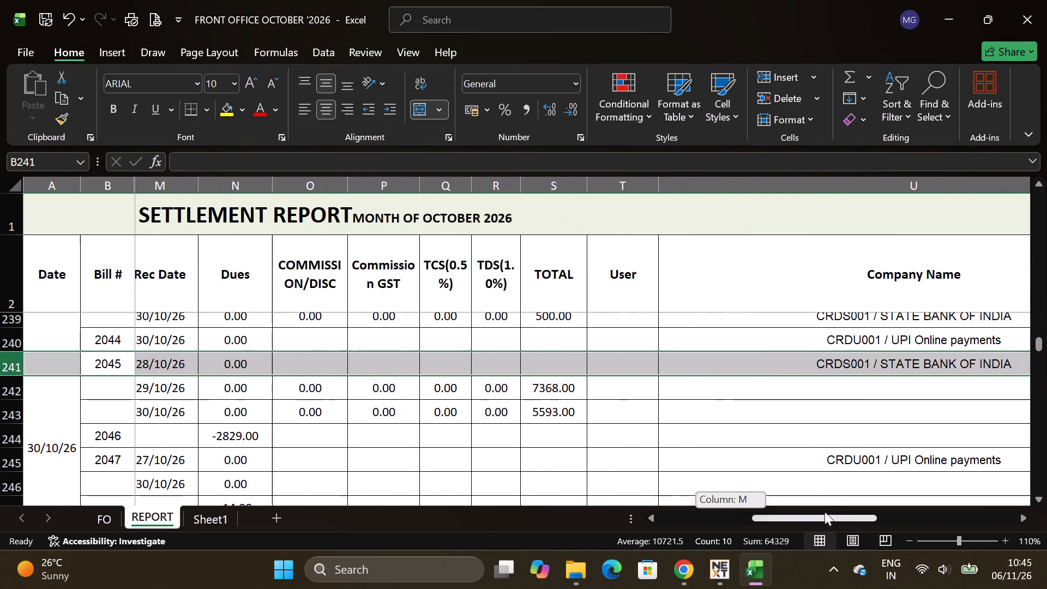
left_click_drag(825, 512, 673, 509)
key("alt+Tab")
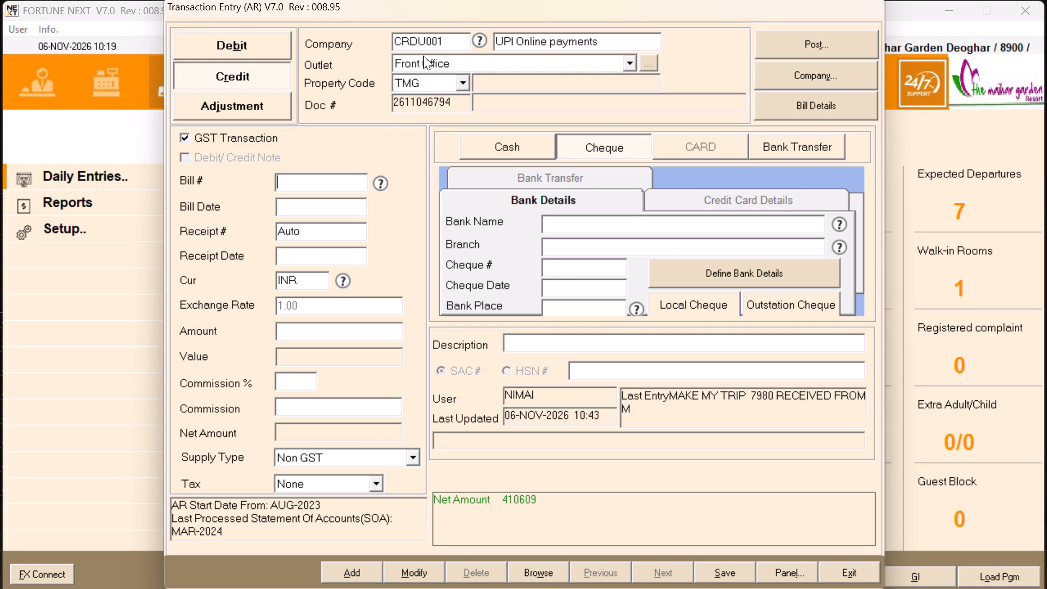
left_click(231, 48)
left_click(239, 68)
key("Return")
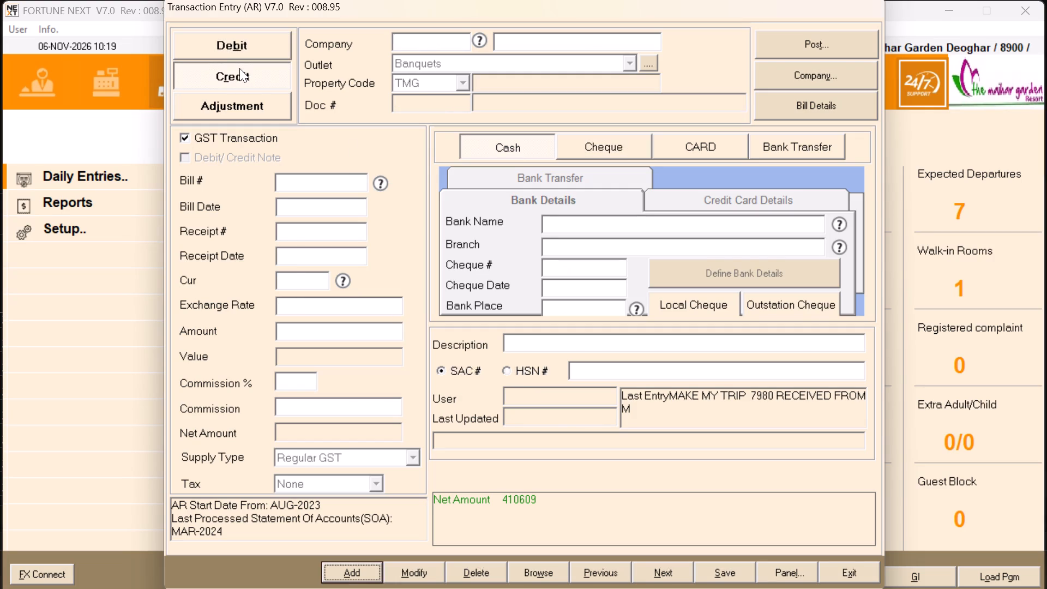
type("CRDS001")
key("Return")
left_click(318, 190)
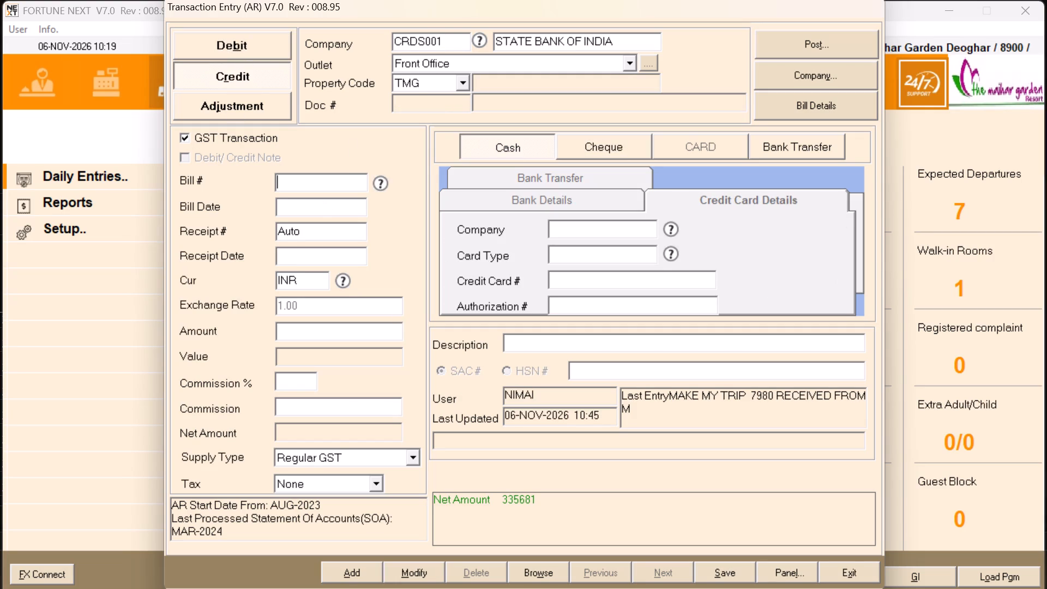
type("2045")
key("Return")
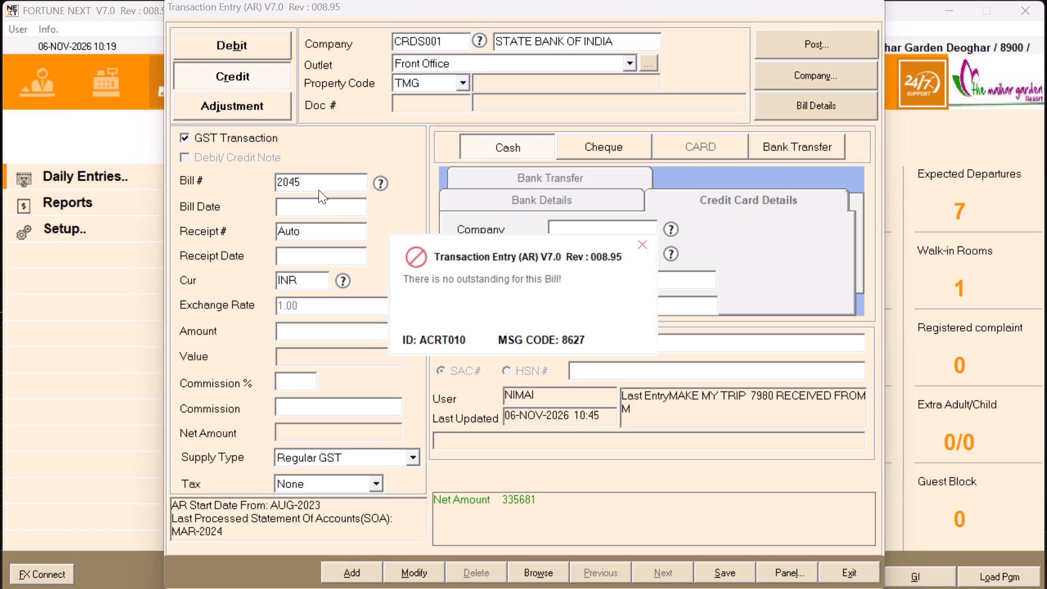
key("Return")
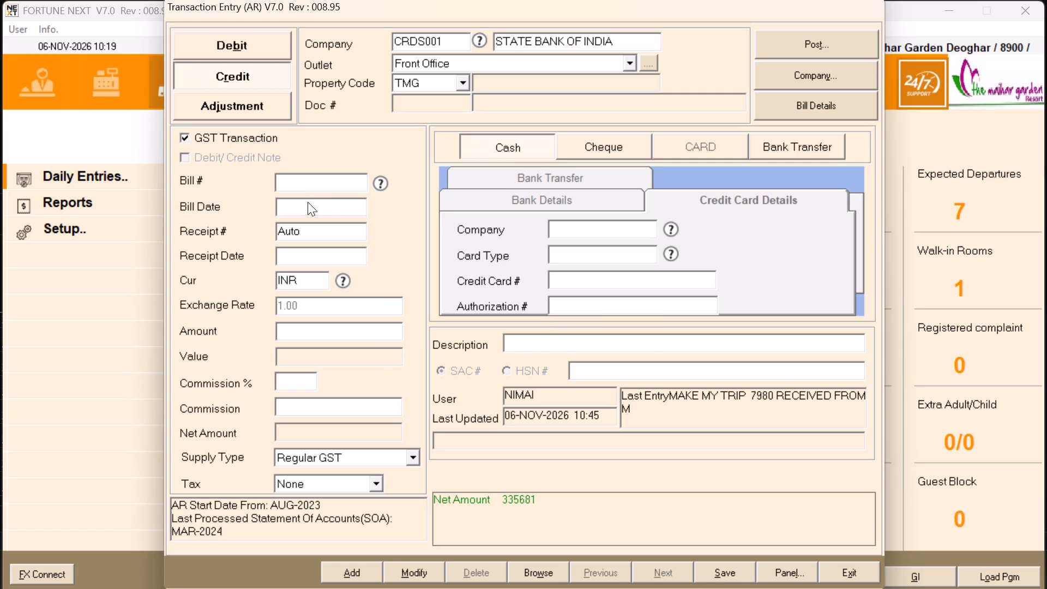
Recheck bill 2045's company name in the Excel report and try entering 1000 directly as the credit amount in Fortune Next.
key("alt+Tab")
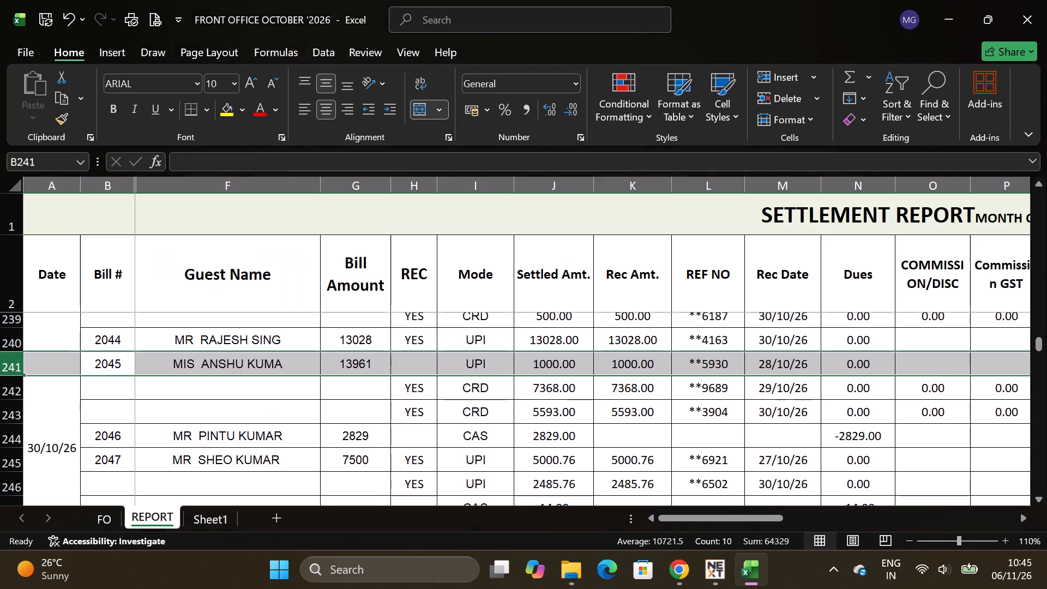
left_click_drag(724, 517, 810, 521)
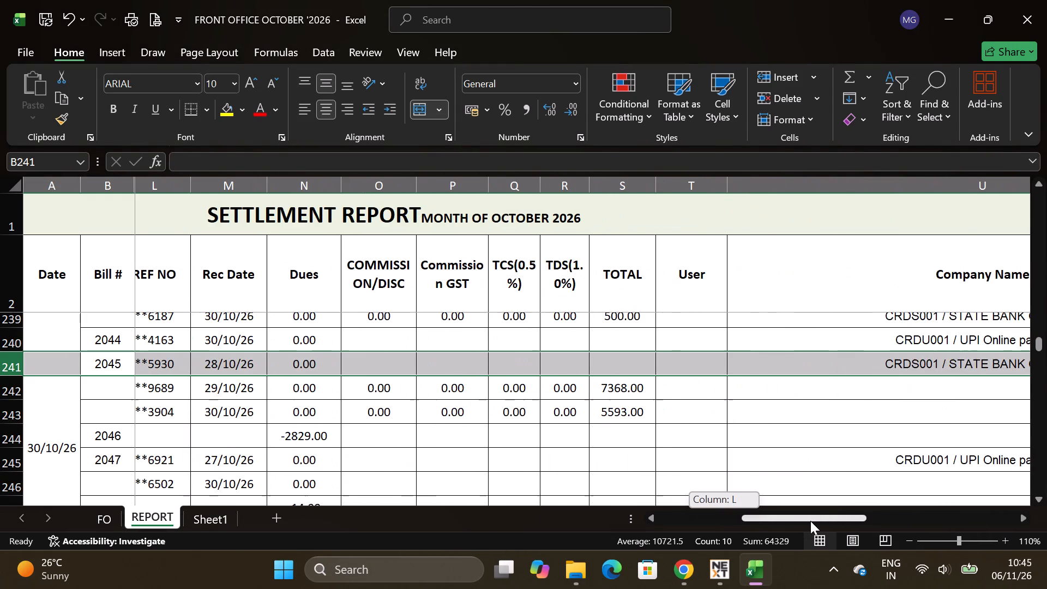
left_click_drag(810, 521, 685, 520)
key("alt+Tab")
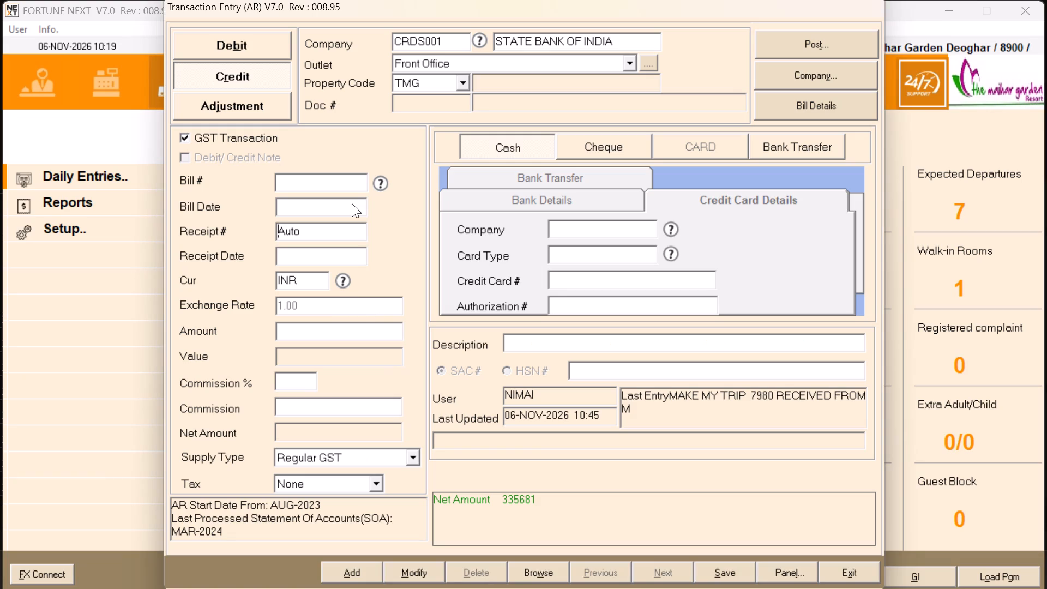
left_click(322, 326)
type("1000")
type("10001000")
Restart the credit entry for company CRDS001 without a bill number, with receipt date 06-NOV-2026 and amount 1000.
left_click(244, 41)
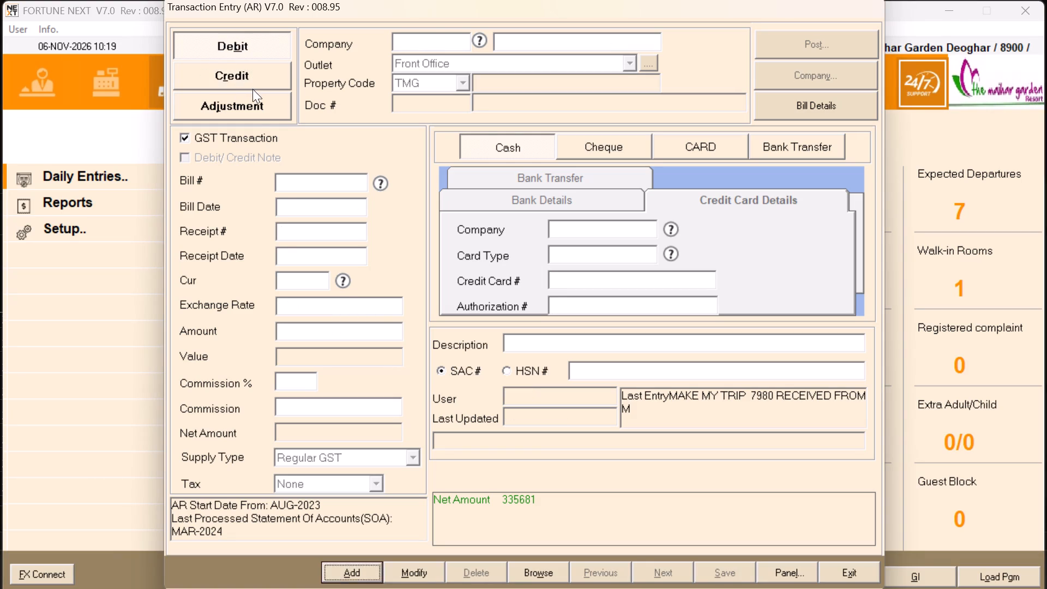
left_click(252, 89)
key("Return")
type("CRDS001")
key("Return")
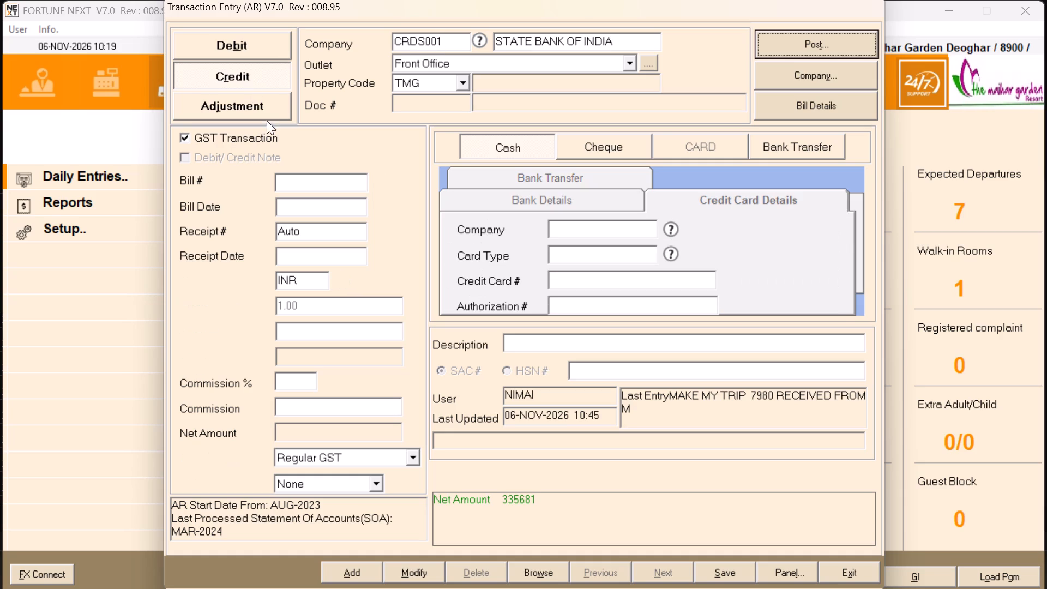
left_click(326, 188)
key("Return")
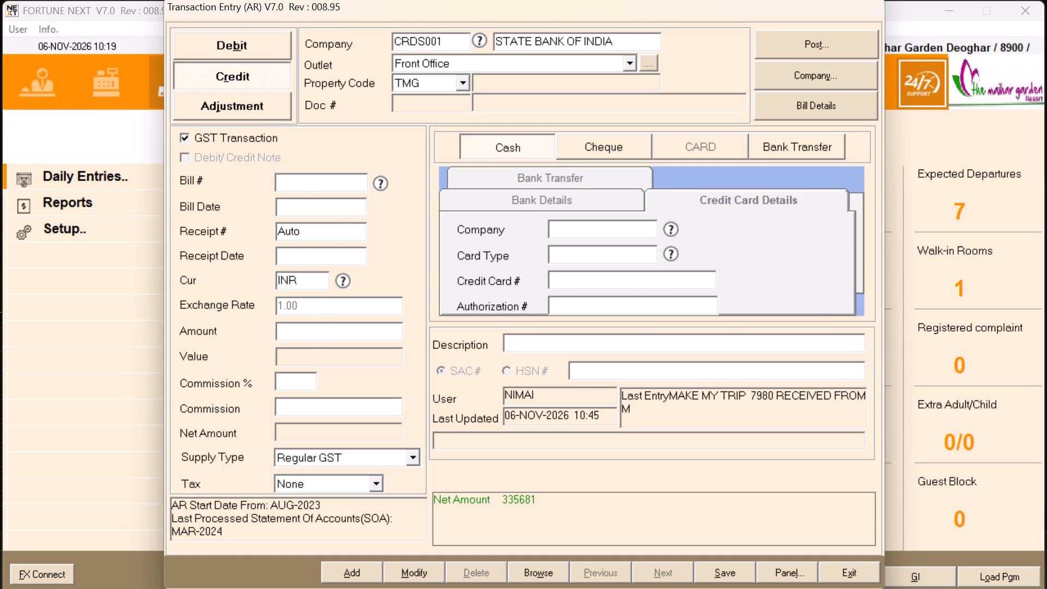
key("Return")
key("Return")
key("Return")
type("1000")
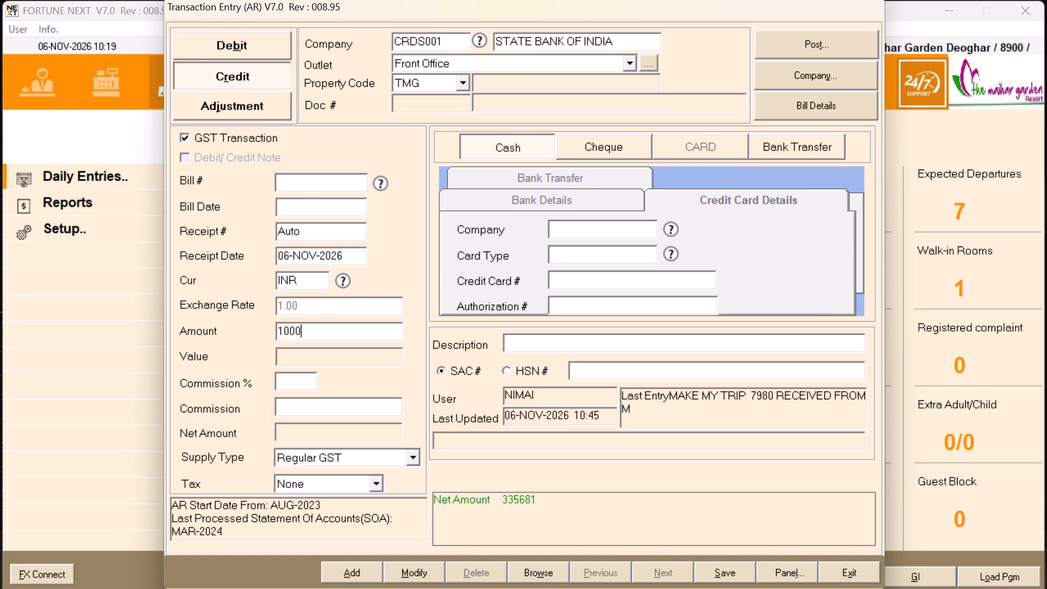
key("Return")
key("Return")
key("Return")
key("Return")
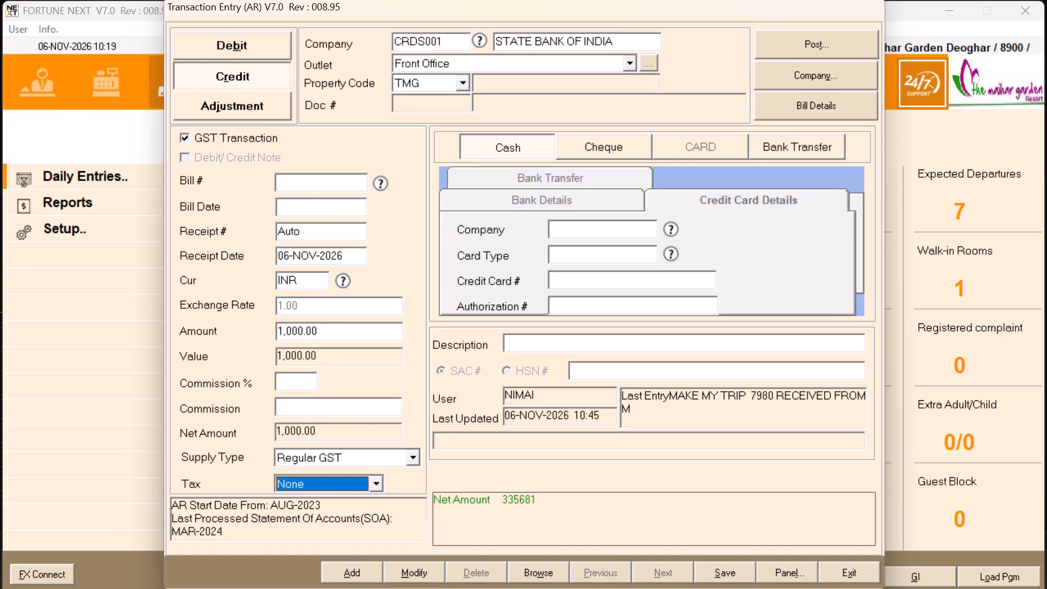
Set the credit entry's supply type to Non GST.
left_click(323, 456)
left_click(331, 456)
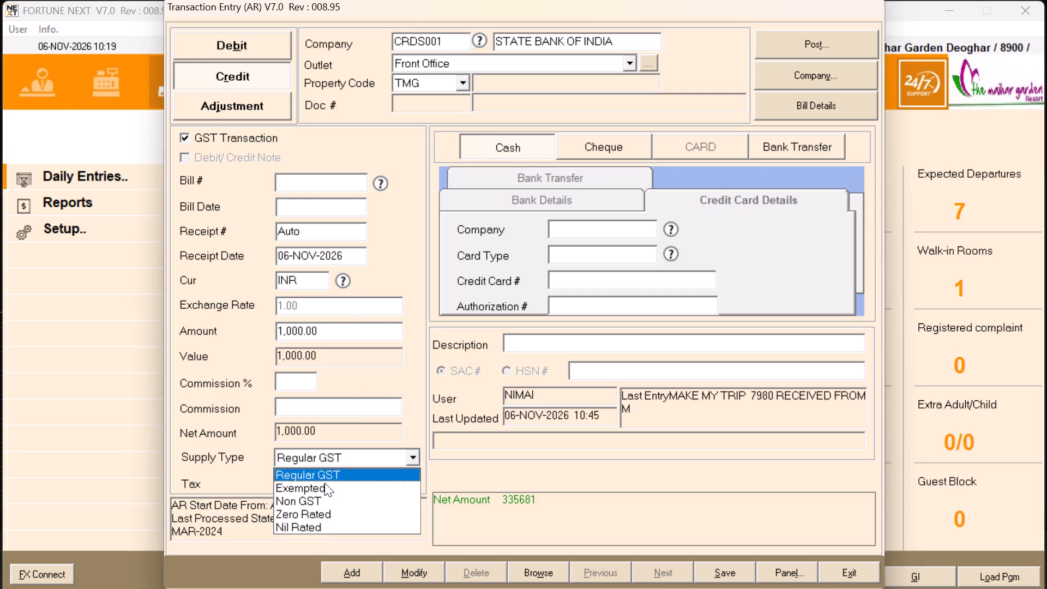
left_click(327, 495)
Set the payment mode to Bank Transfer with State Bank of India as the bank and DEOGHAR as the branch.
left_click(802, 148)
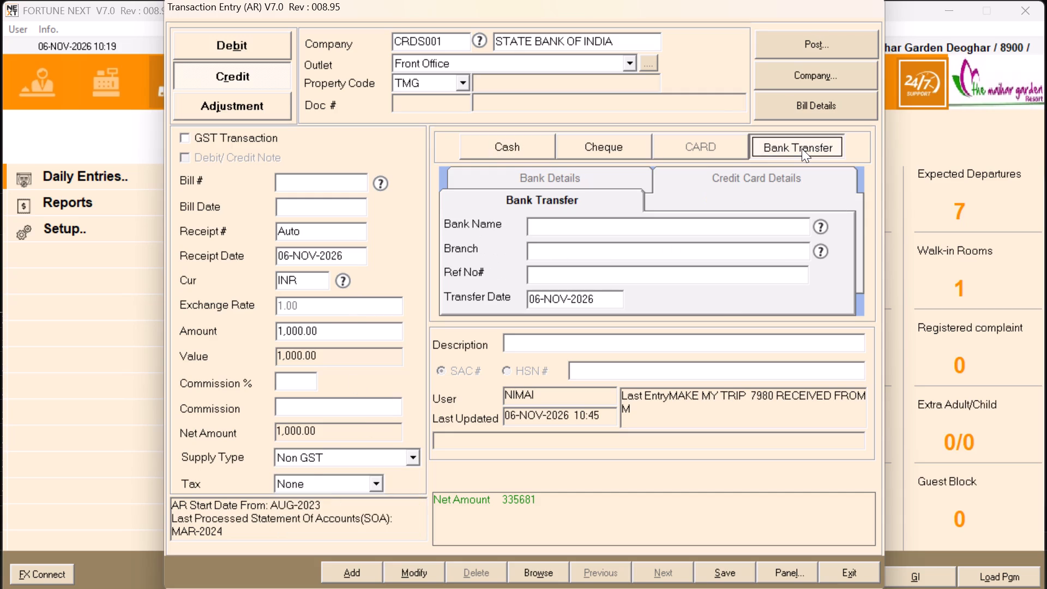
key("Return")
key("Return")
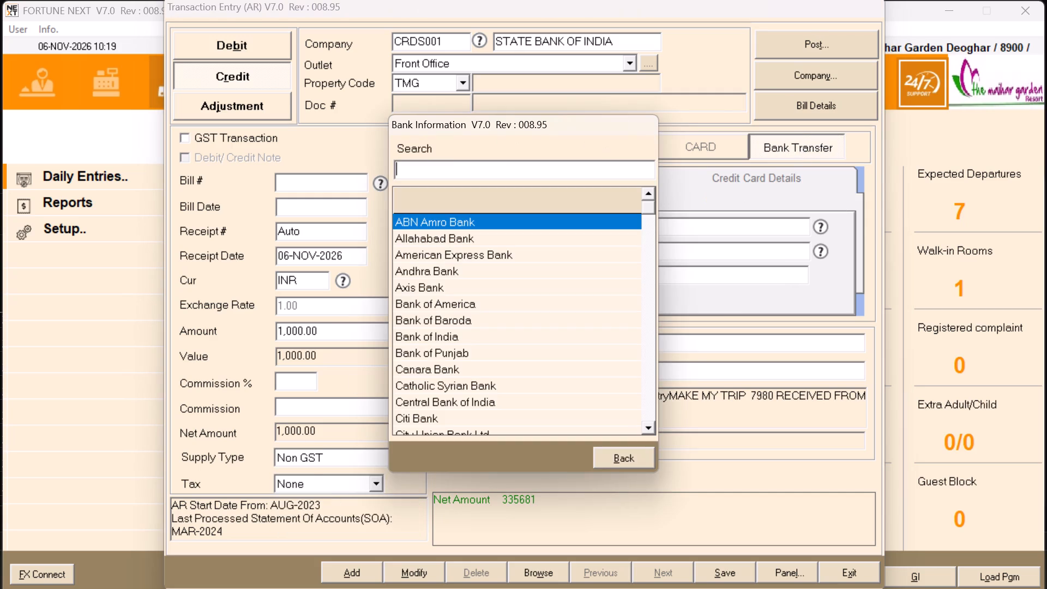
key("s")
left_click(547, 245)
key("Return")
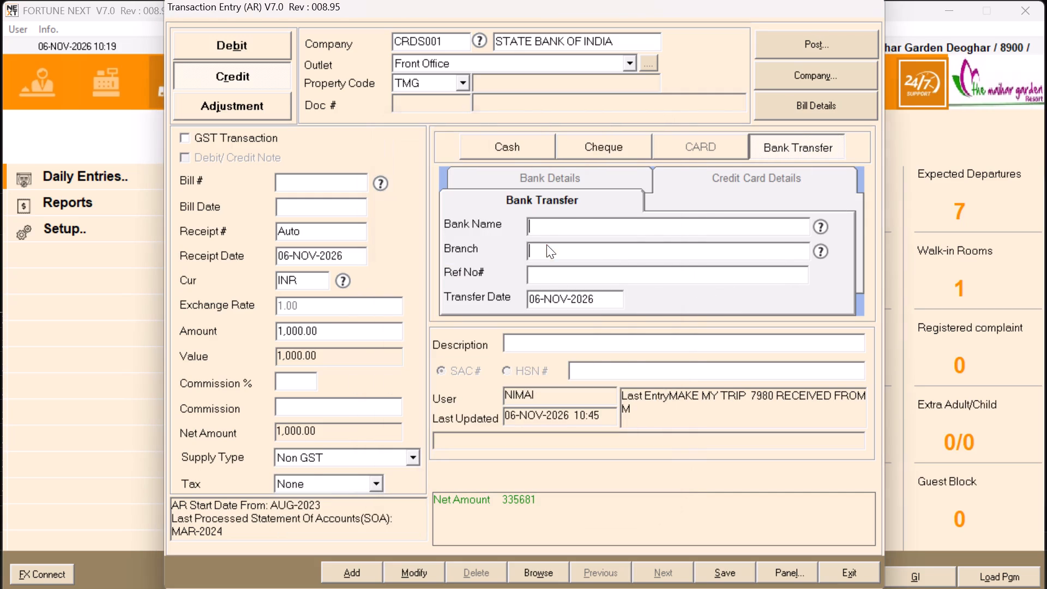
type("DEOGHAR")
key("Return")
key("alt+Tab")
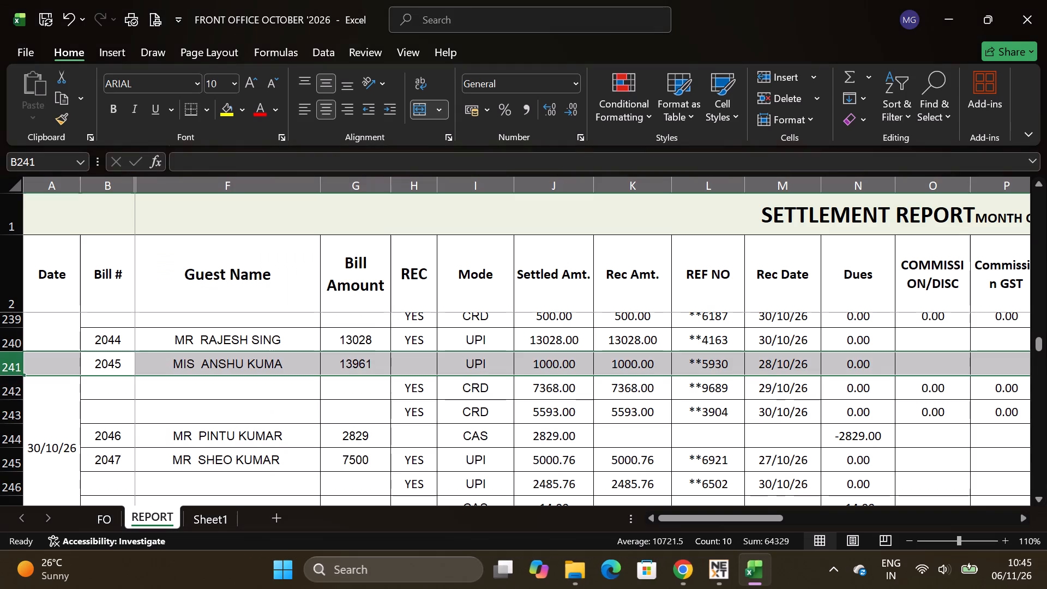
left_click(723, 365)
key("ctrl+c")
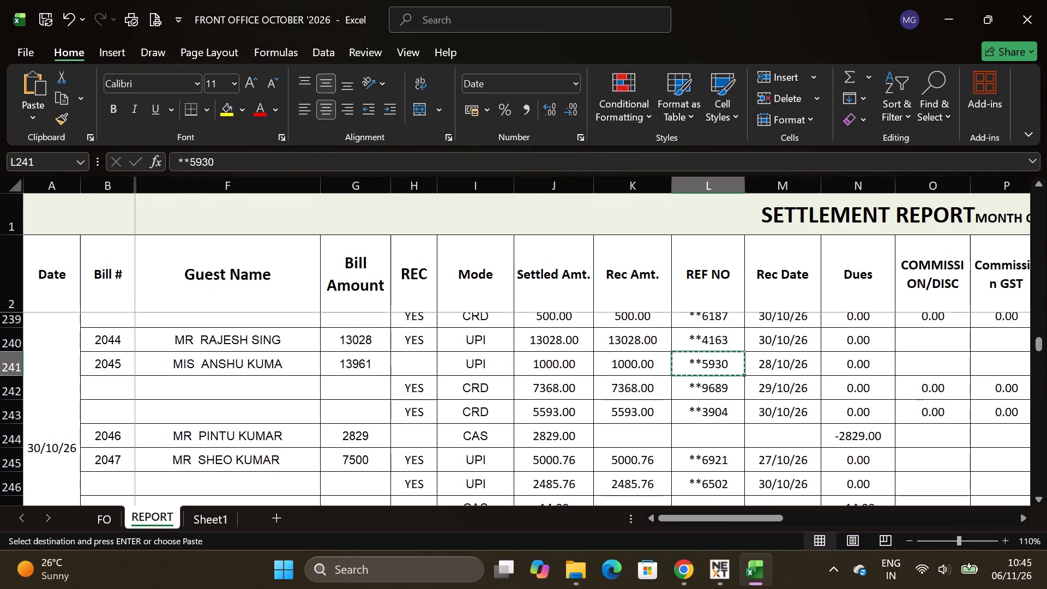
key("alt+Tab")
key("ctrl+v")
key("Return")
Check bill 2045's UPI received date in the Excel report and set the transfer date to 28-OCT-2026 in Fortune Next.
key("alt+Tab")
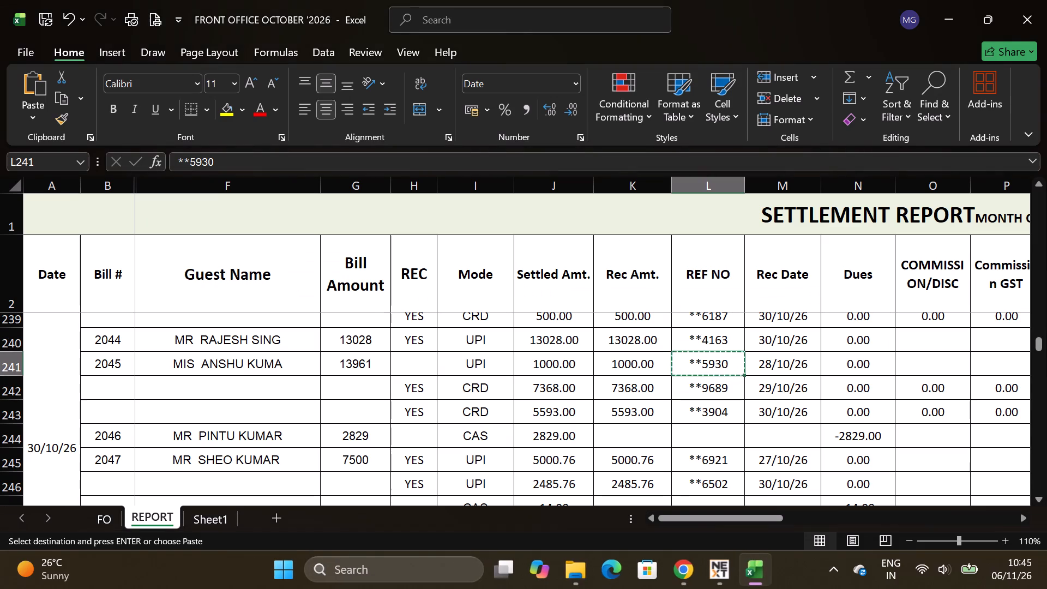
key("alt+Tab")
key("Right")
key("Right")
key("Right")
key("Right")
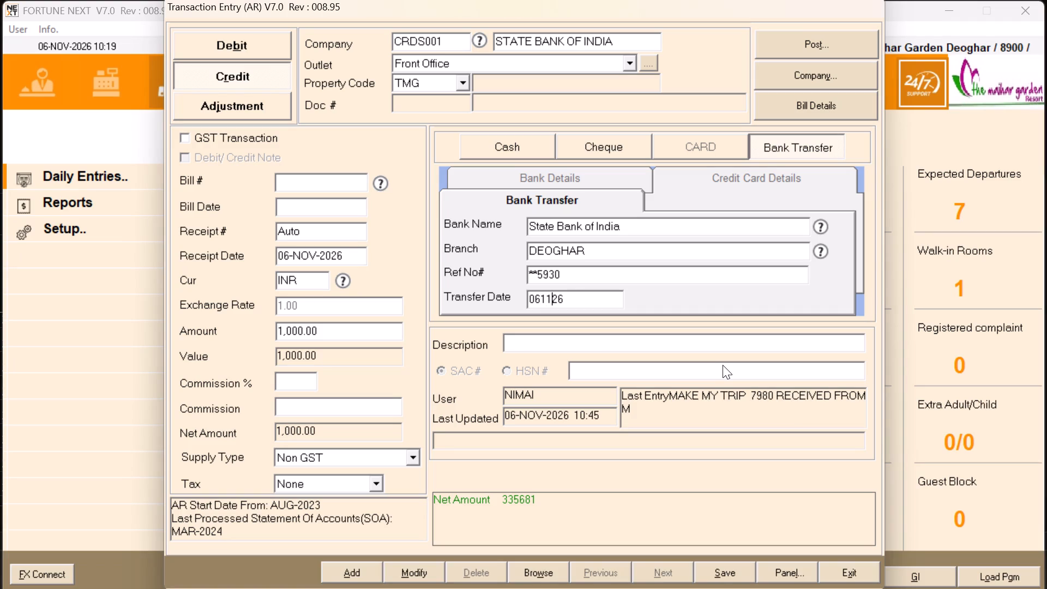
key("BackSpace")
key("BackSpace")
key("BackSpace")
key("BackSpace")
type("2810")
key("Return")
Enter REC FROM UPI as the description of the State Bank of India credit entry.
type("RE")
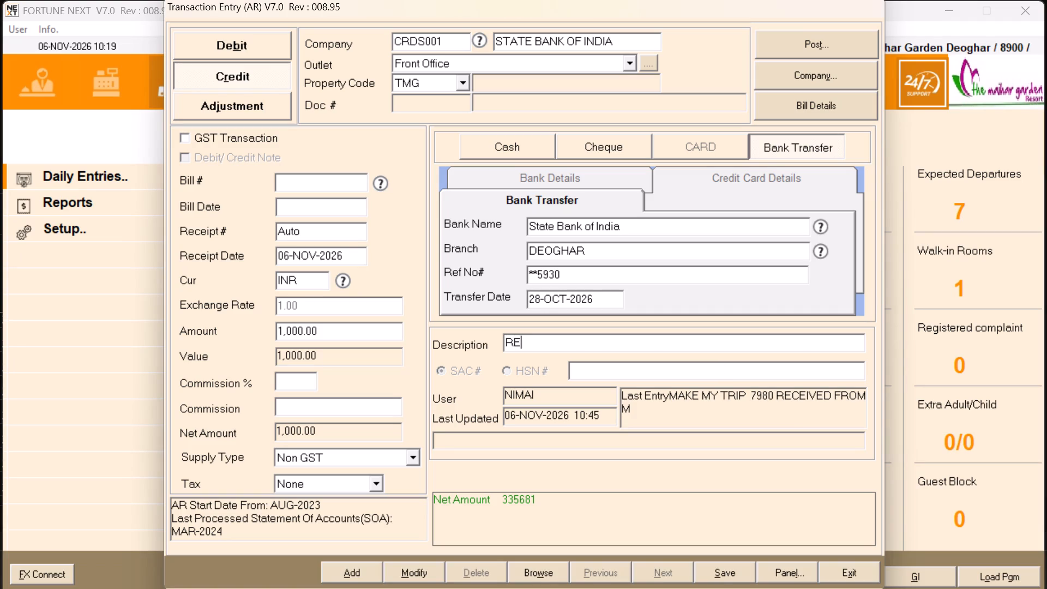
type("C FROM")
key("space")
type("UPI")
key("Return")
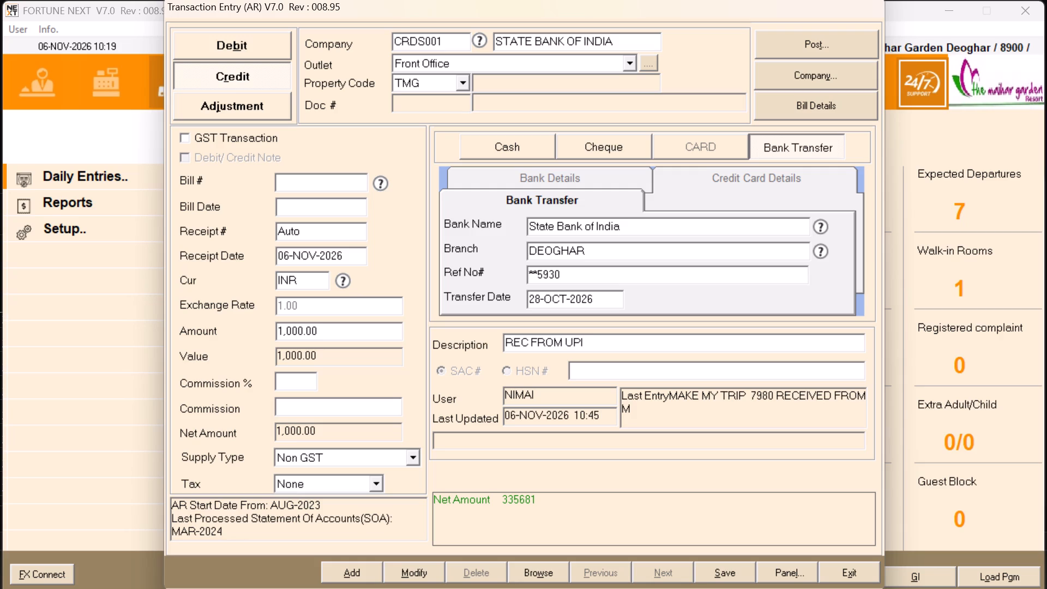
Save the 1,000.00 credit, post it to FA with transaction code BANK RECEIPT, skip the voucher print, and exit Transaction Entry.
key("Return")
key("Down")
key("Tab")
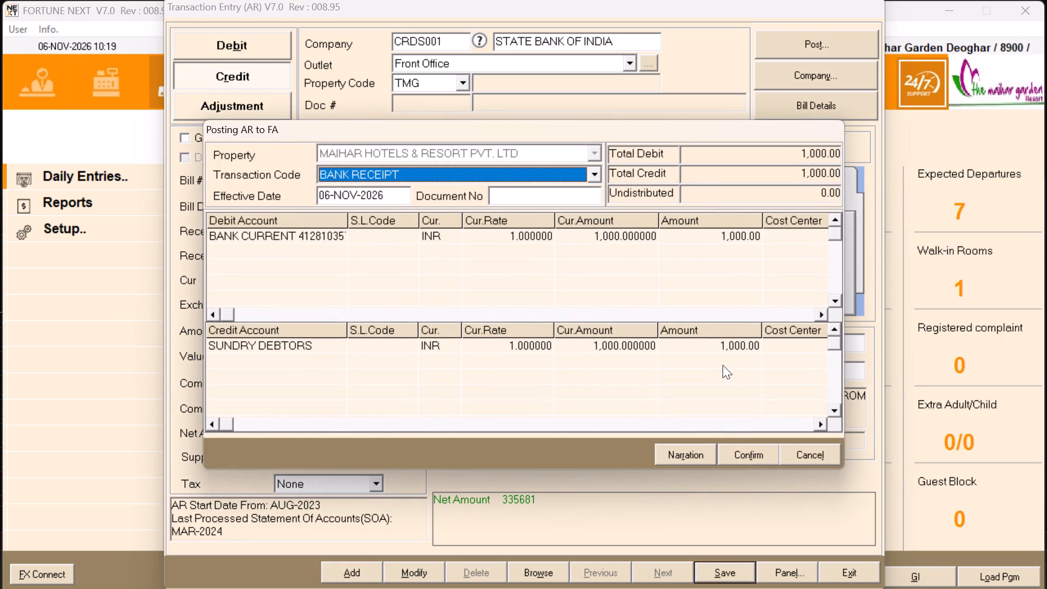
key("Tab")
key("Tab")
key("Tab")
key("Tab")
key("Return")
key("Return")
key("Return")
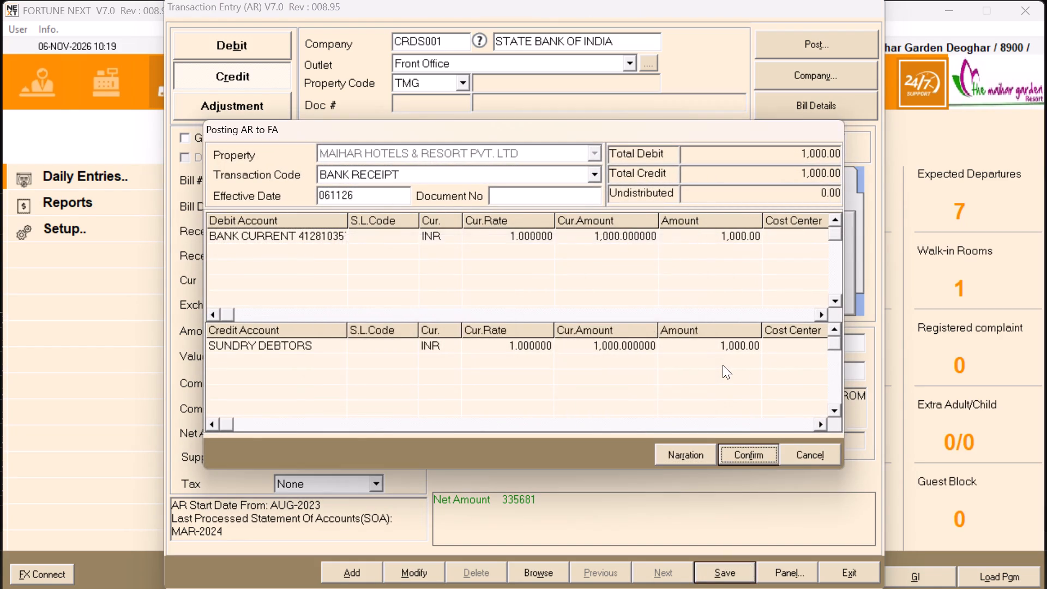
key("Return")
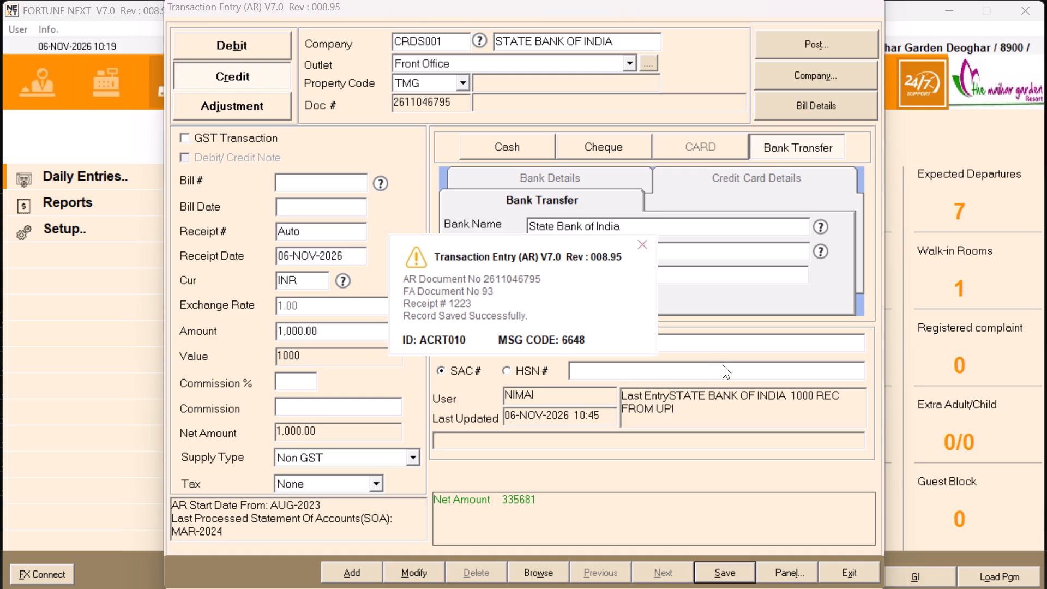
left_click(645, 245)
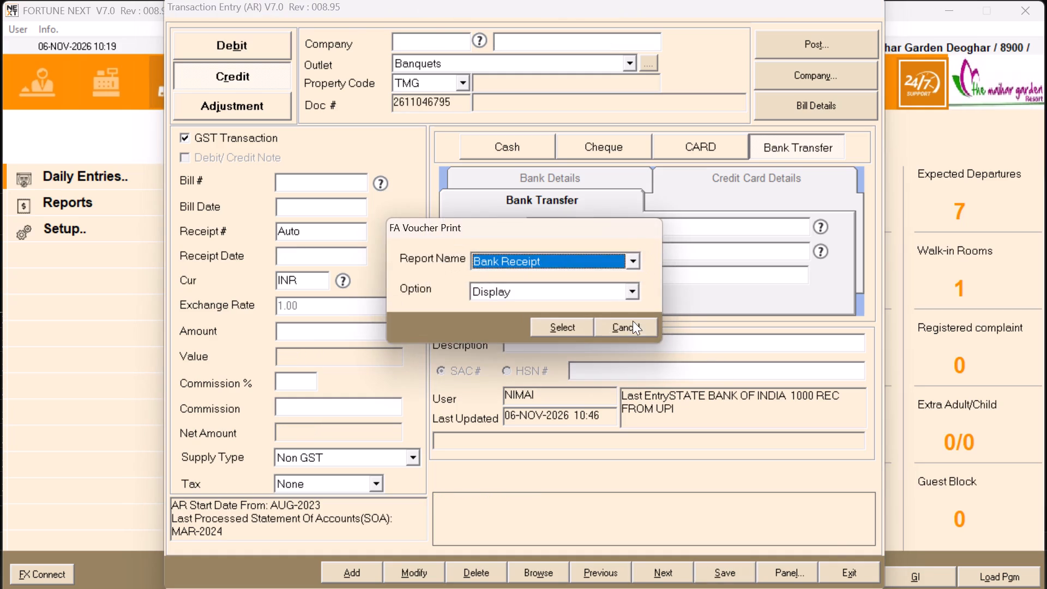
left_click(633, 323)
left_click(859, 577)
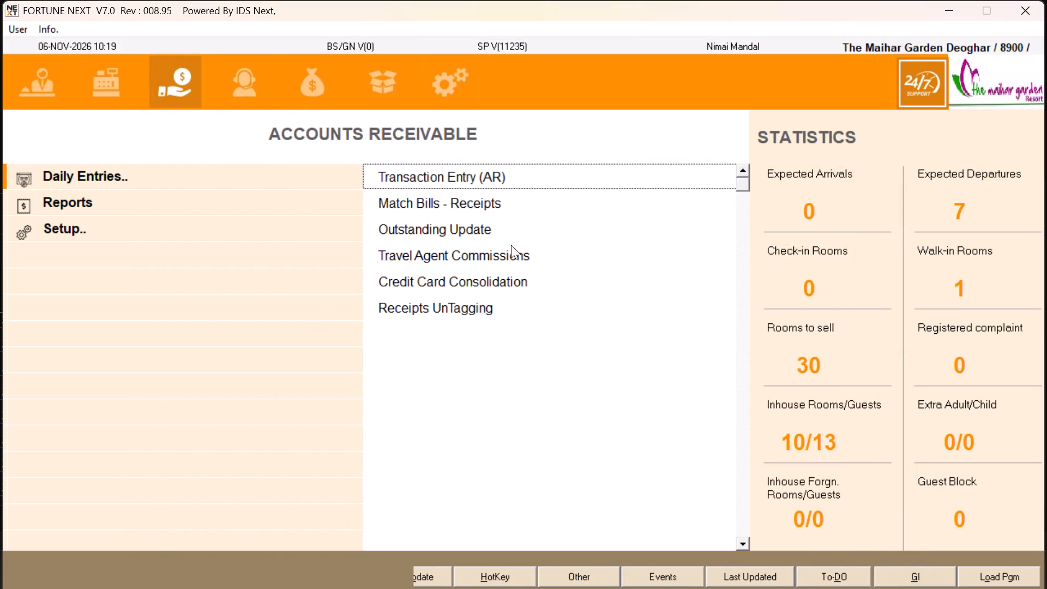
Open Match Bills - Receipts and load the receipts and bills for company code CRDS001.
left_click(489, 209)
key("Return")
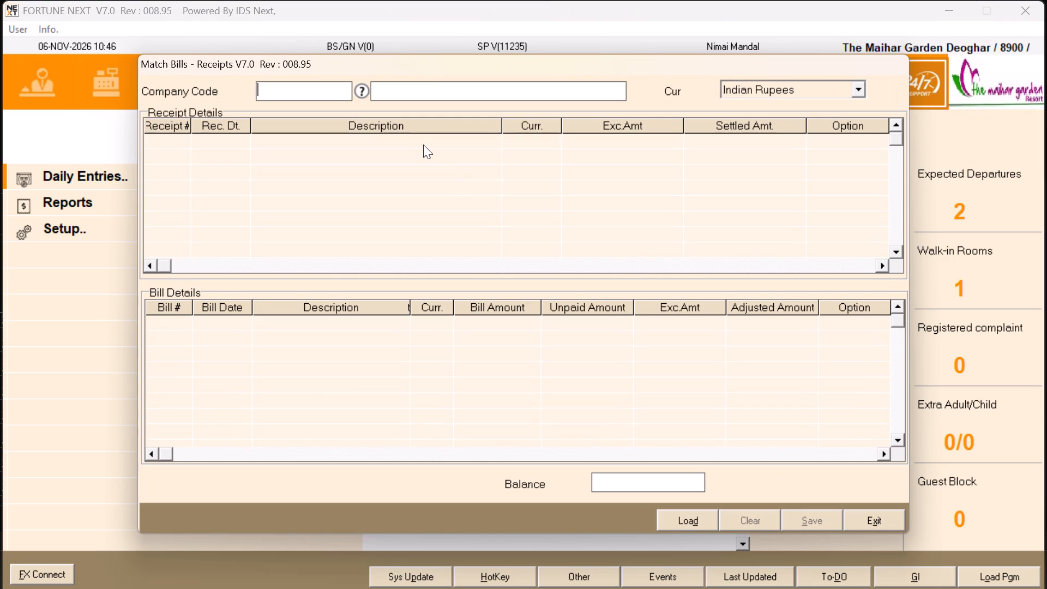
type("CRDS001")
key("Return")
key("Return")
key("Return")
key("Return")
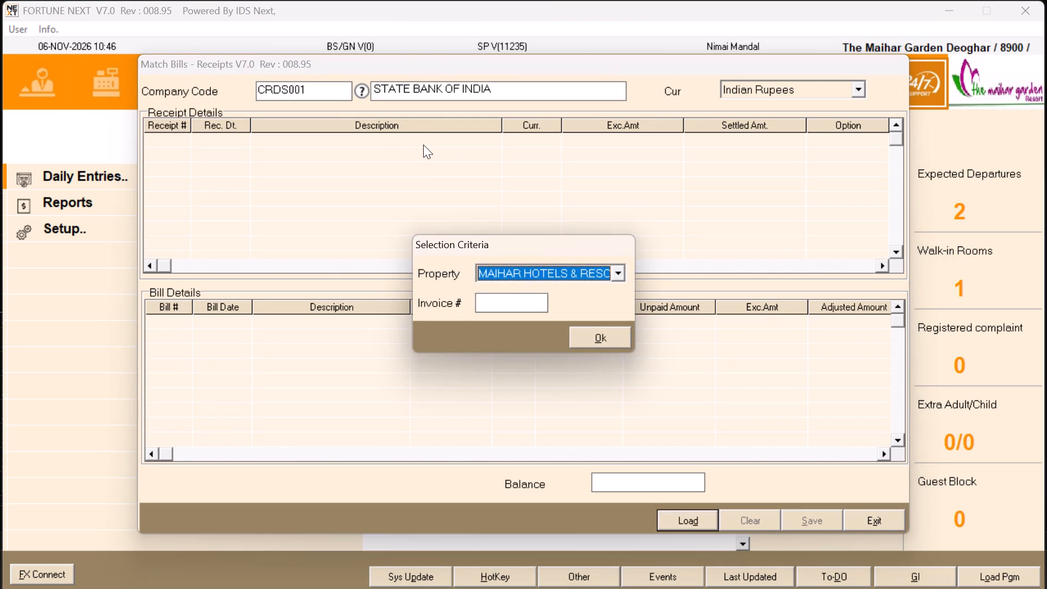
key("Return")
key("Return")
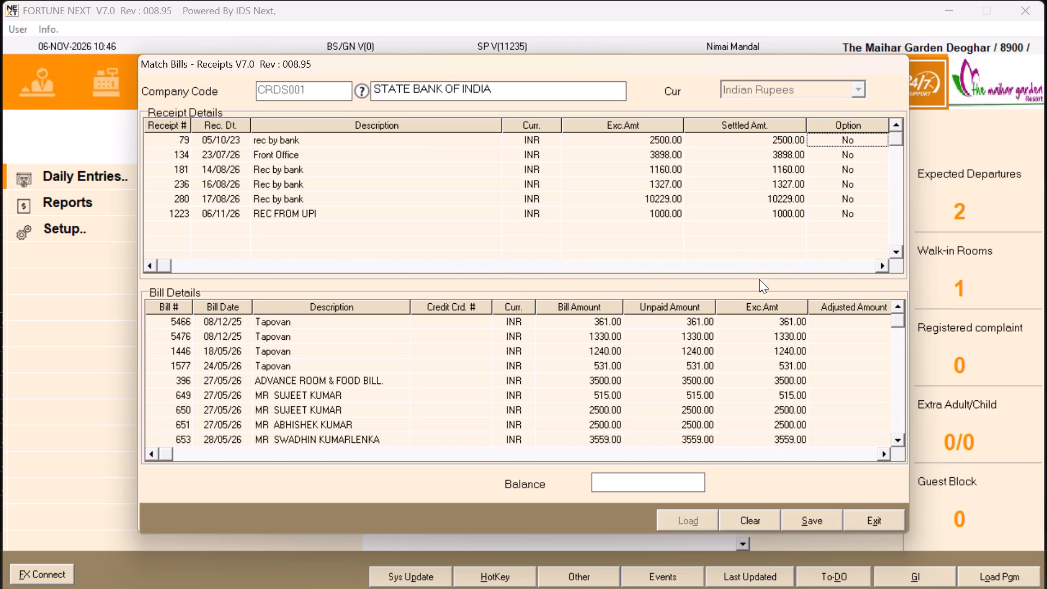
Mark the 1000.00 REC FROM UPI receipt dated 06/11/26 for matching by setting its option to Yes.
left_click(857, 220)
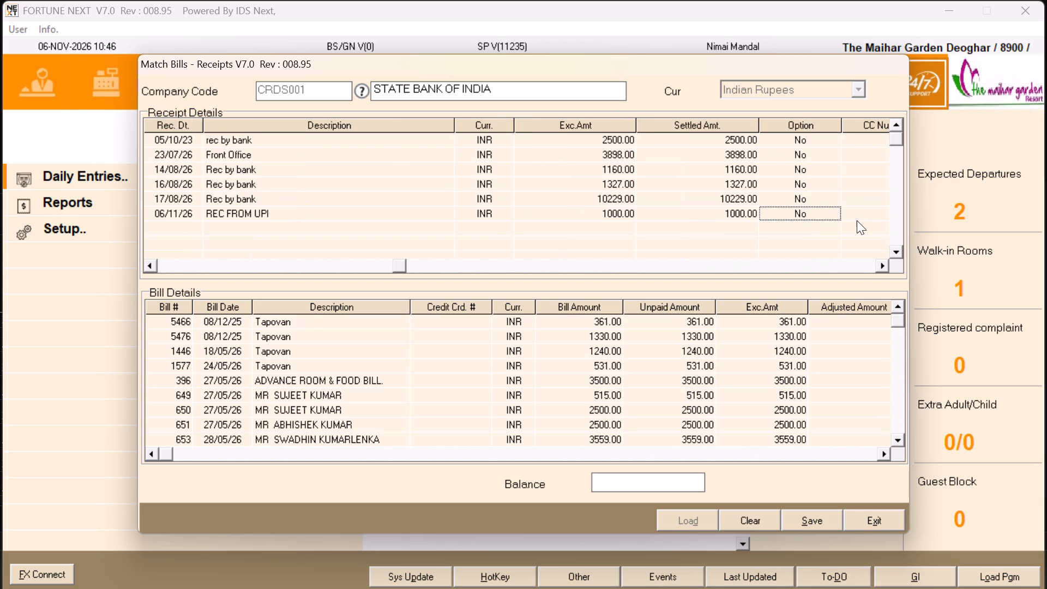
key("Return")
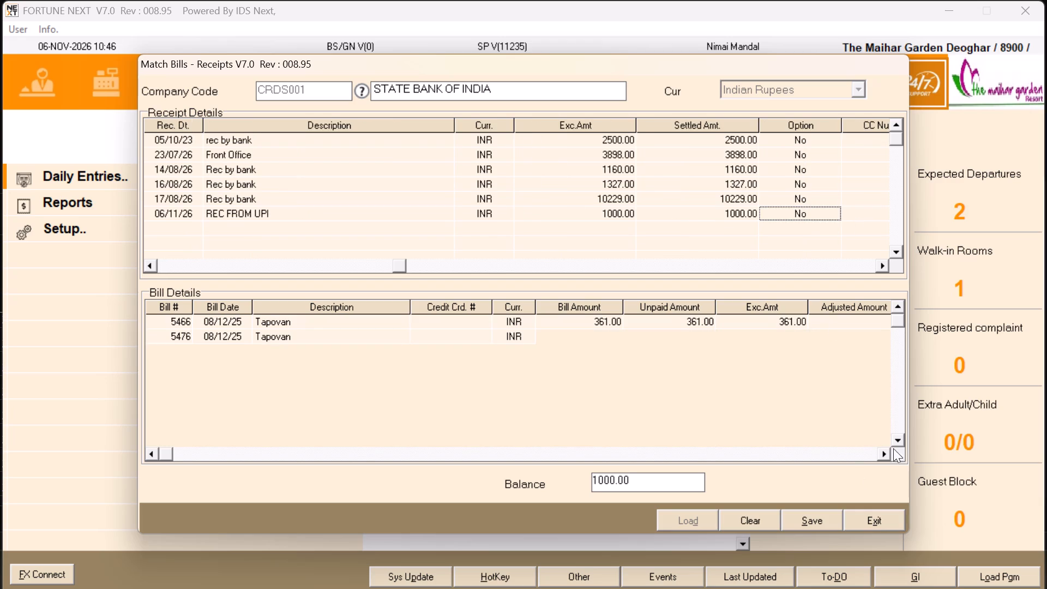
Look through the State Bank of India bill details for the bill to match with the 1000.00 UPI receipt.
left_click(897, 435)
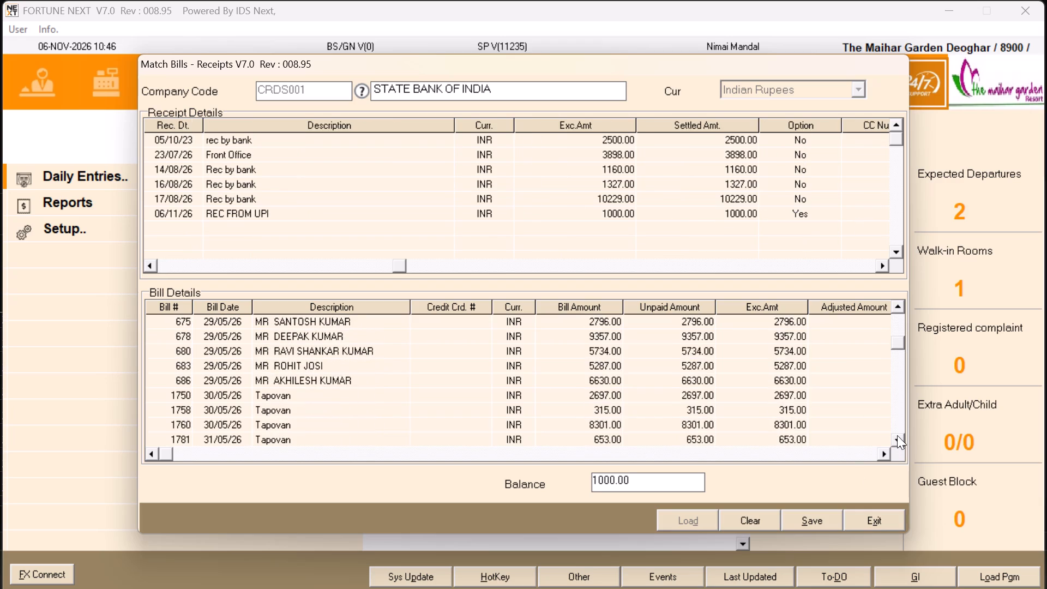
left_click(897, 435)
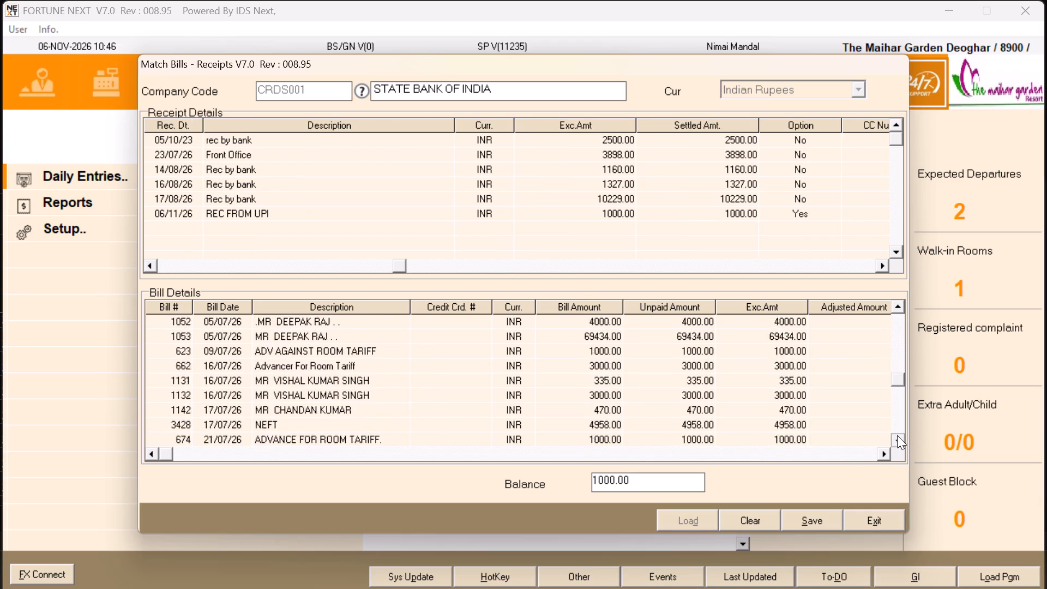
left_click(897, 435)
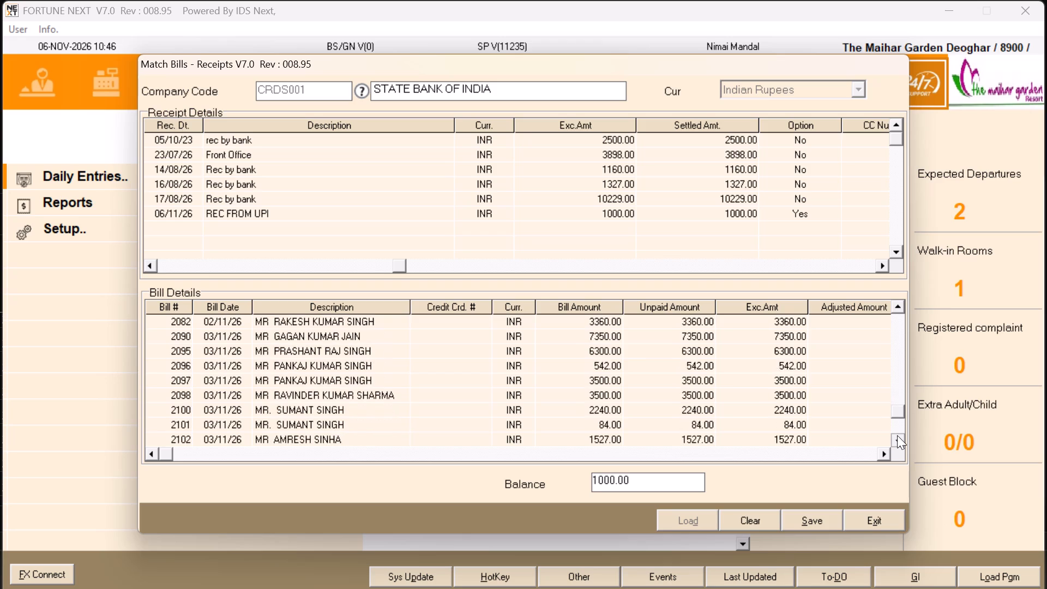
left_click(897, 435)
left_click(897, 435)
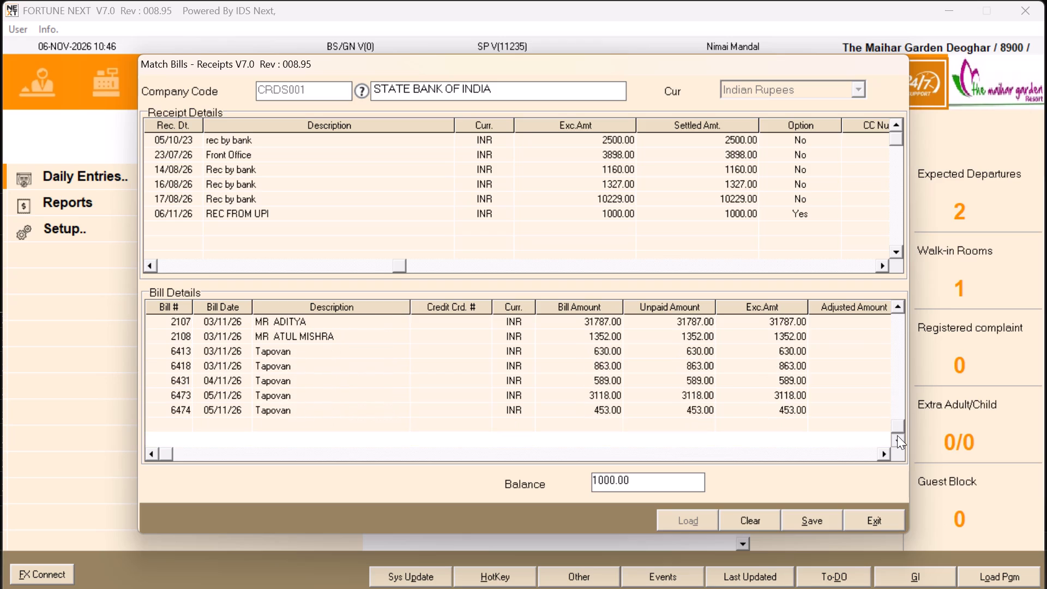
left_click(899, 302)
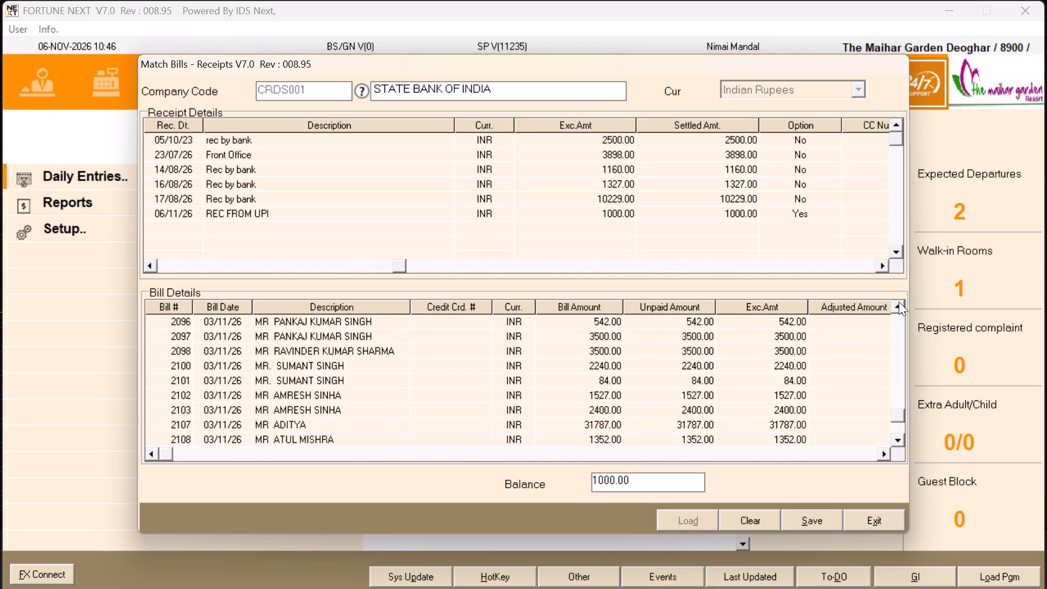
left_click(899, 302)
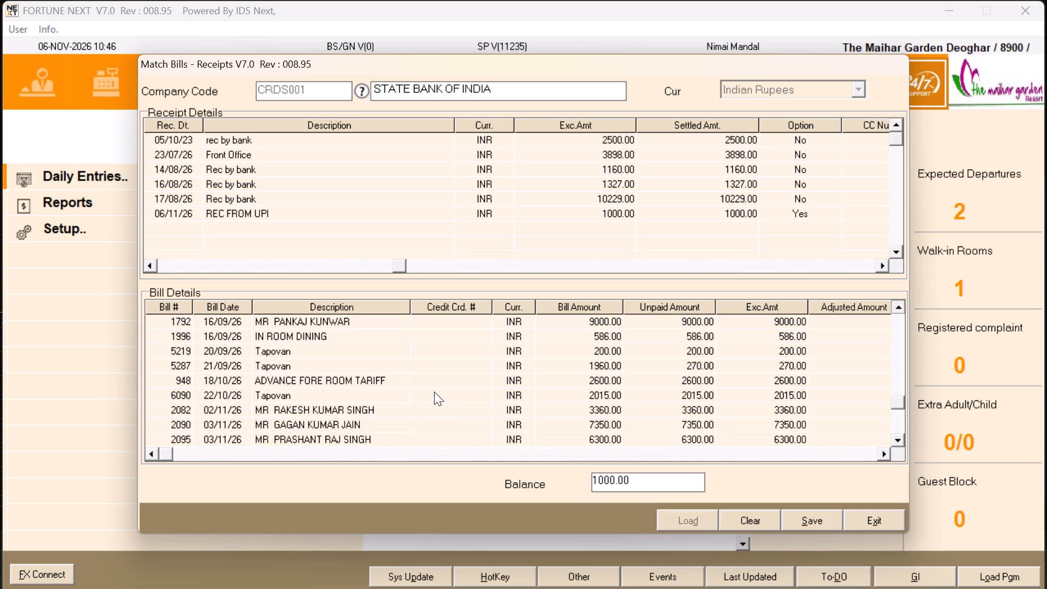
triple_click(895, 442)
left_click(895, 442)
double_click(895, 442)
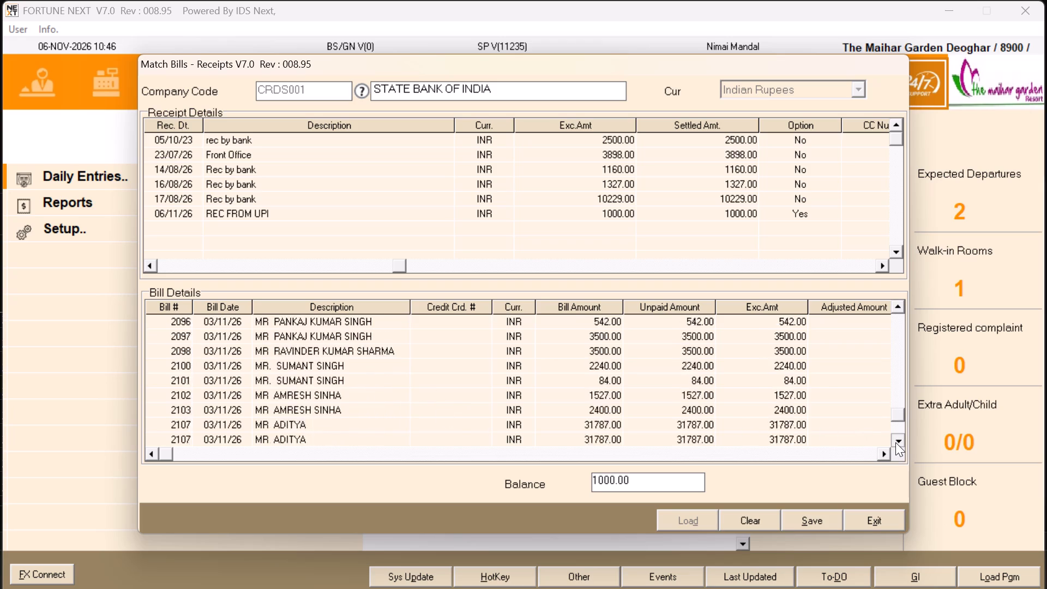
left_click(895, 308)
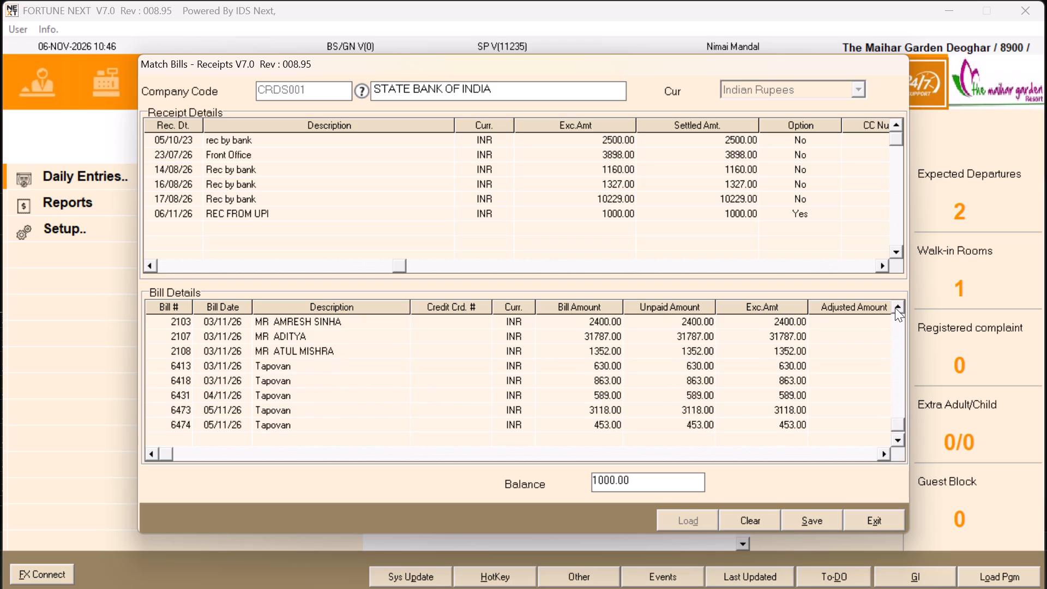
double_click(895, 308)
triple_click(895, 308)
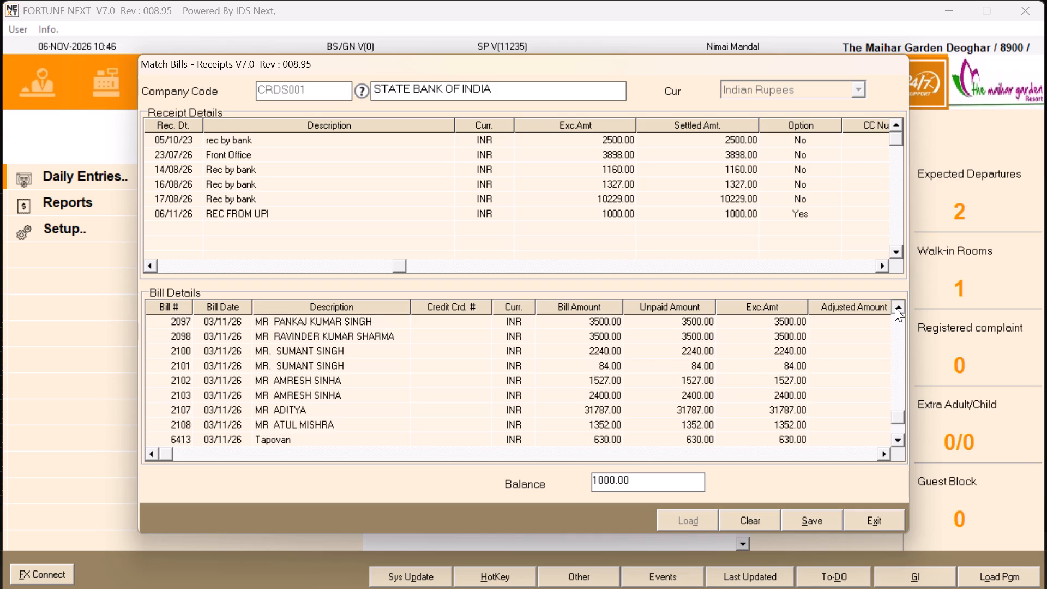
triple_click(895, 308)
triple_click(895, 308)
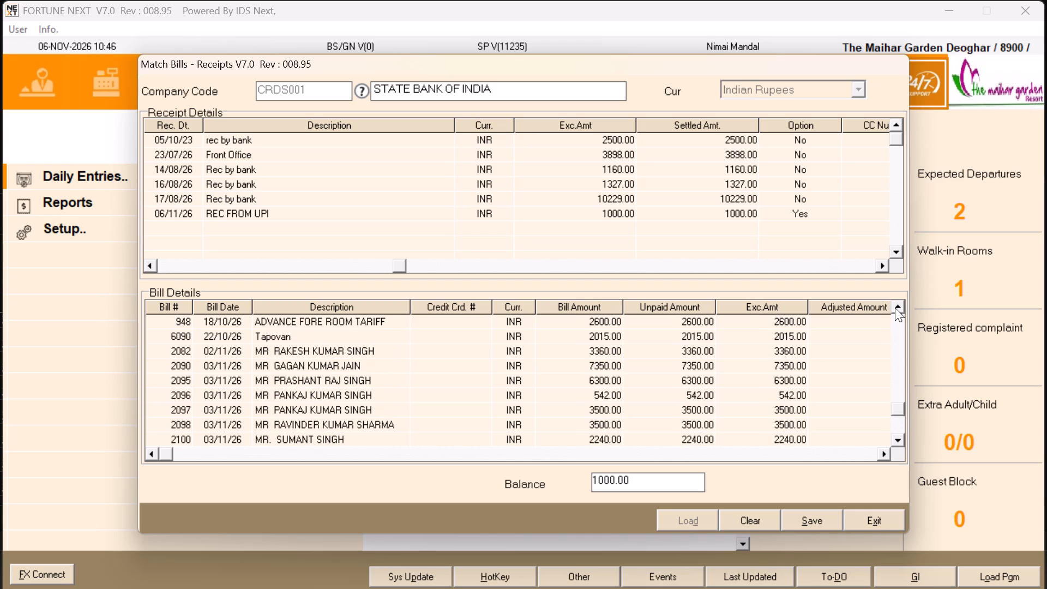
left_click(895, 308)
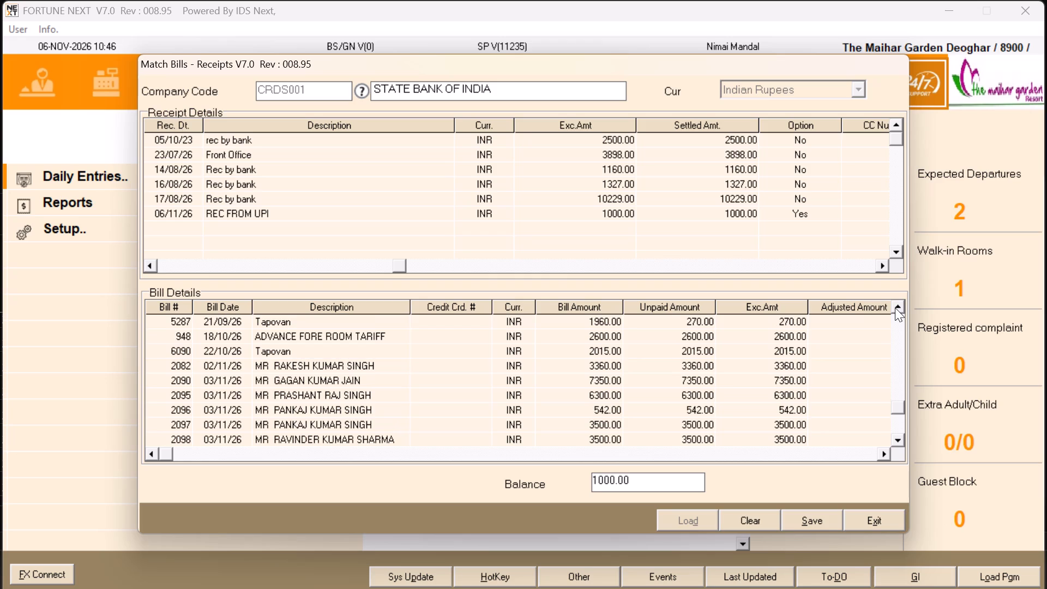
left_click(895, 308)
left_click(895, 308)
left_click(895, 308)
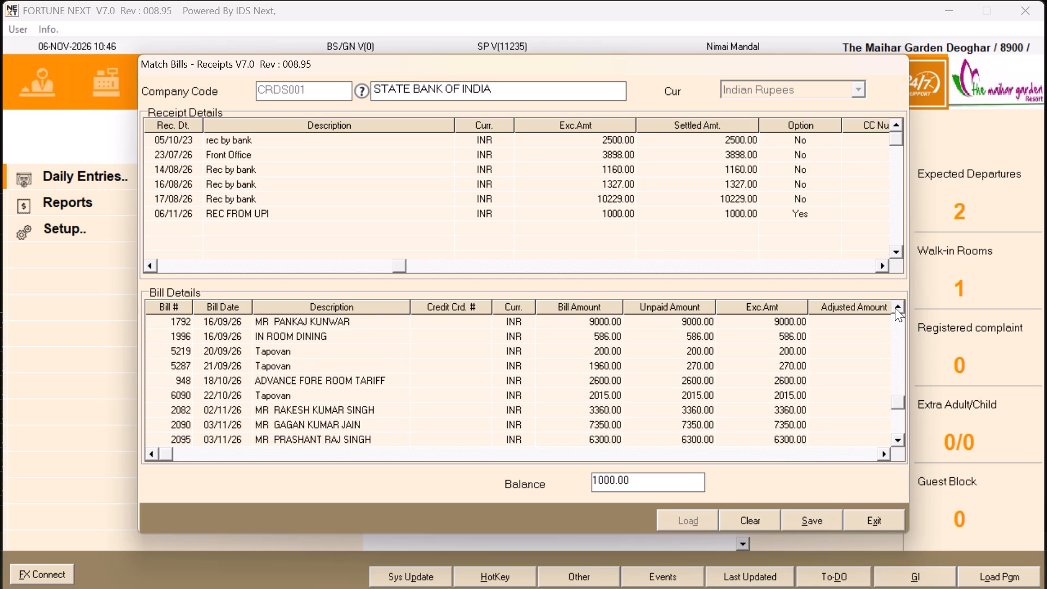
triple_click(895, 308)
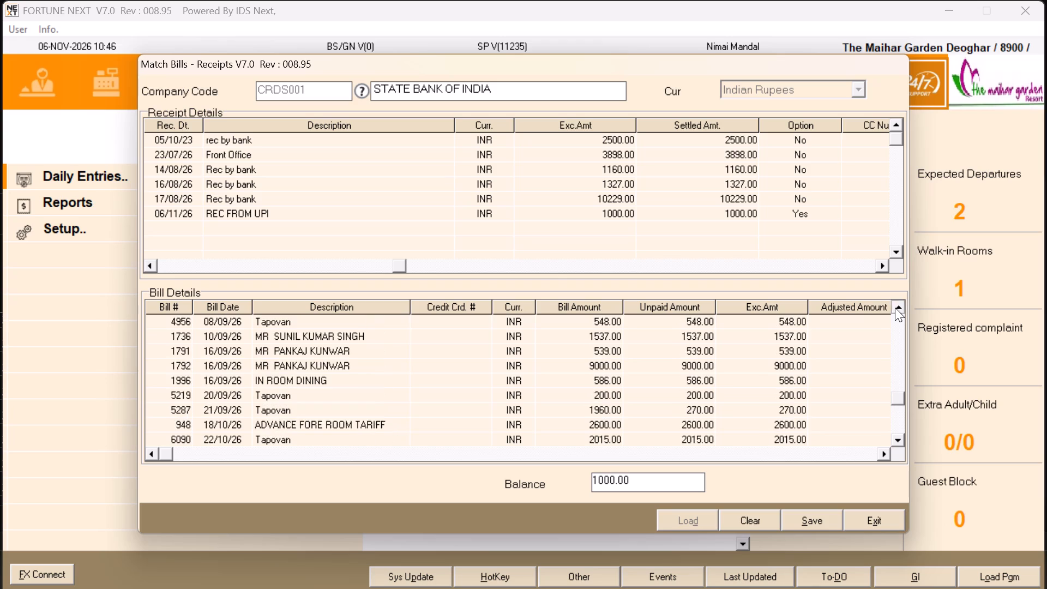
double_click(895, 308)
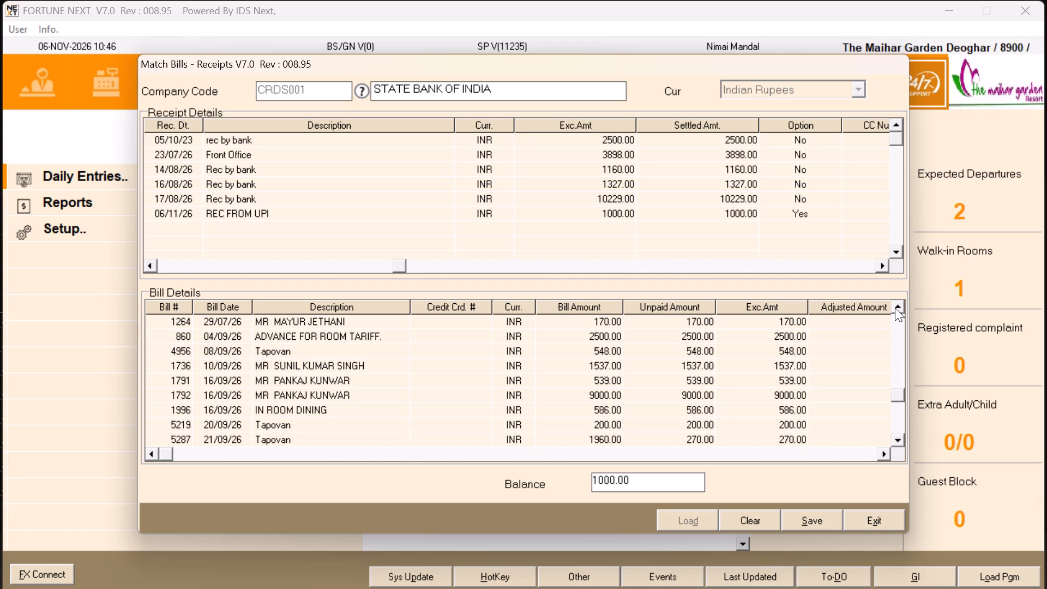
left_click(895, 308)
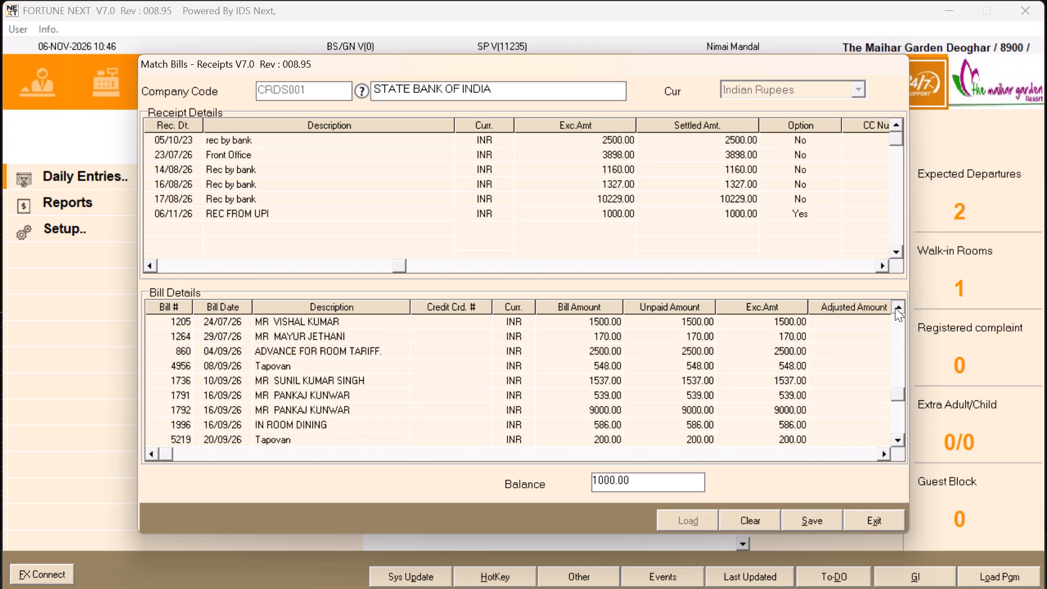
left_click(895, 308)
left_click(895, 308)
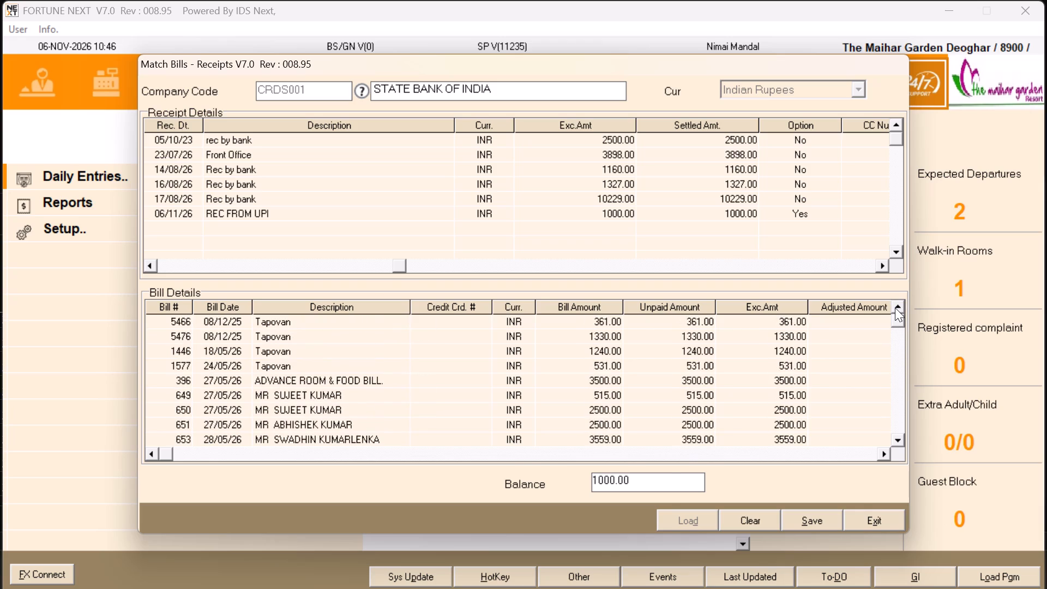
In the Excel settlement report, mark bill 2045's 1000.00 UPI row as YES in the REC column and save the workbook.
key("alt+Tab")
left_click(423, 364)
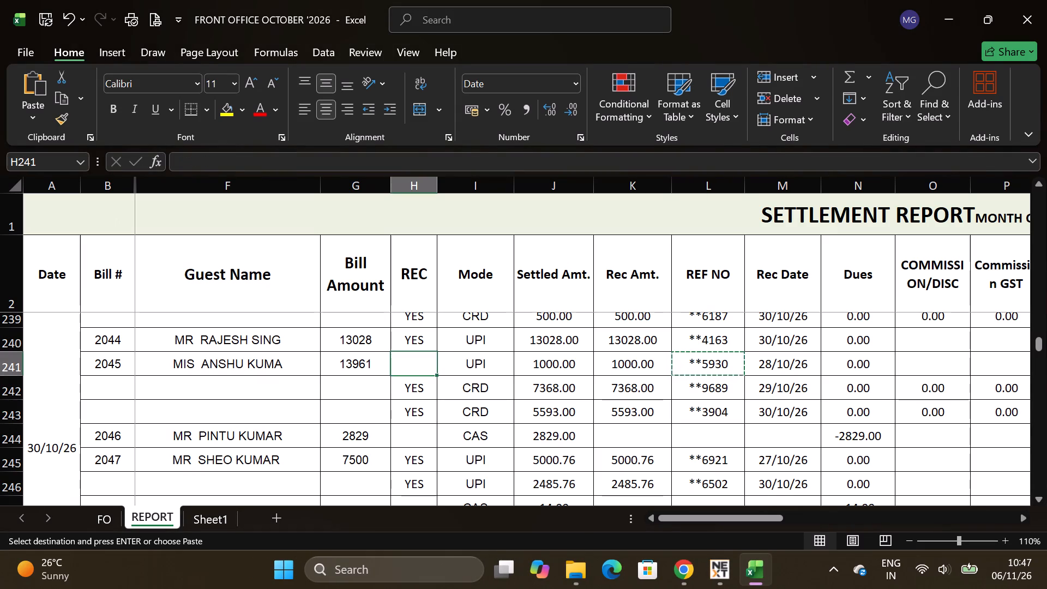
key("y")
left_click(435, 410)
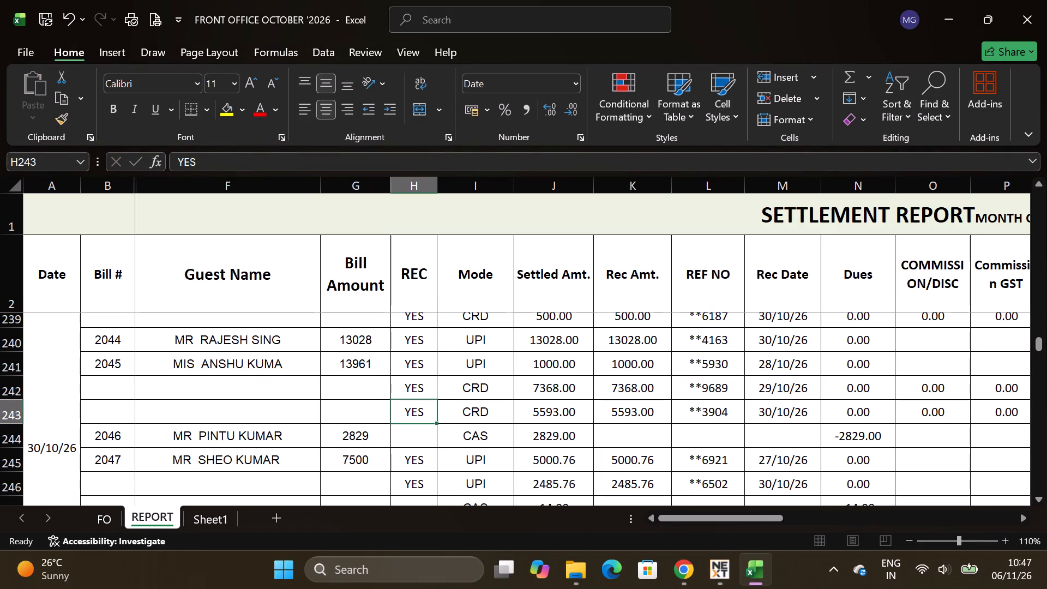
key("ctrl+s")
Check the settlement report rows for bills 2046 to 2065, looking for entries with a blank REC cell.
scroll(434, 409, "down", 1)
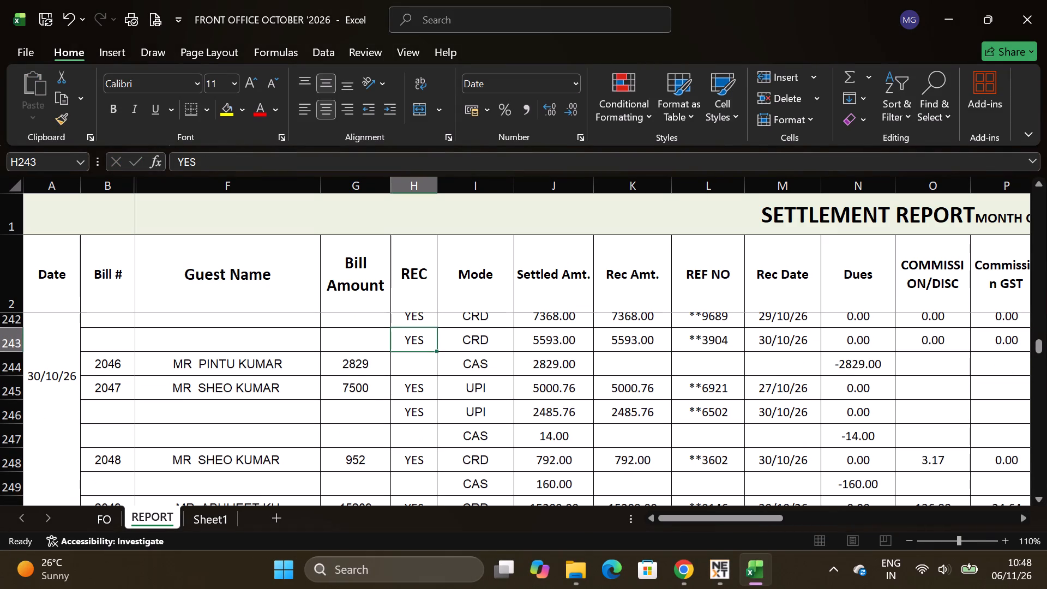
left_click(427, 366)
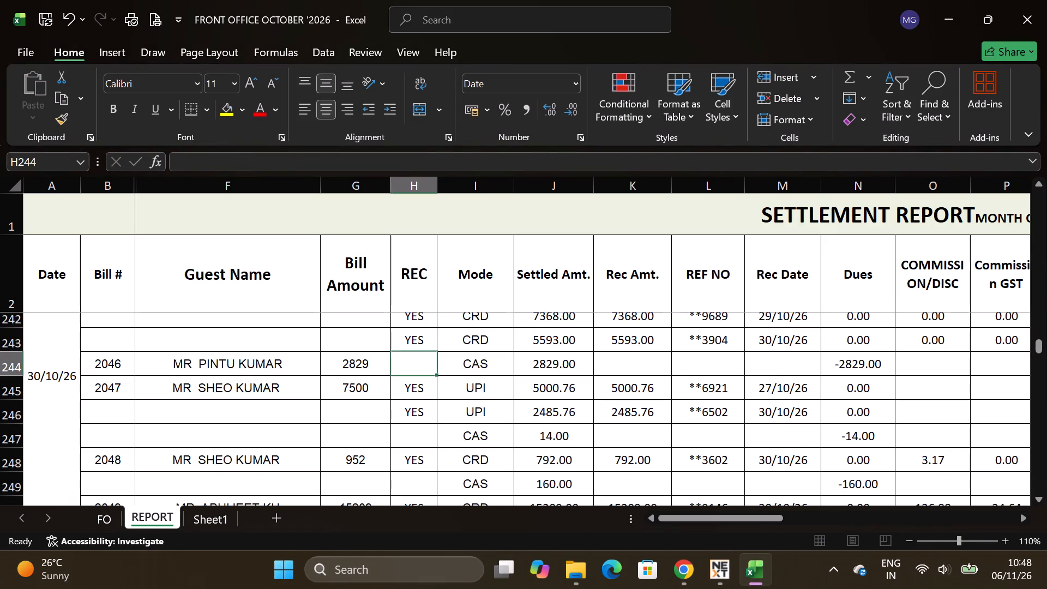
left_click(426, 433)
scroll(437, 429, "down", 1)
left_click(420, 415)
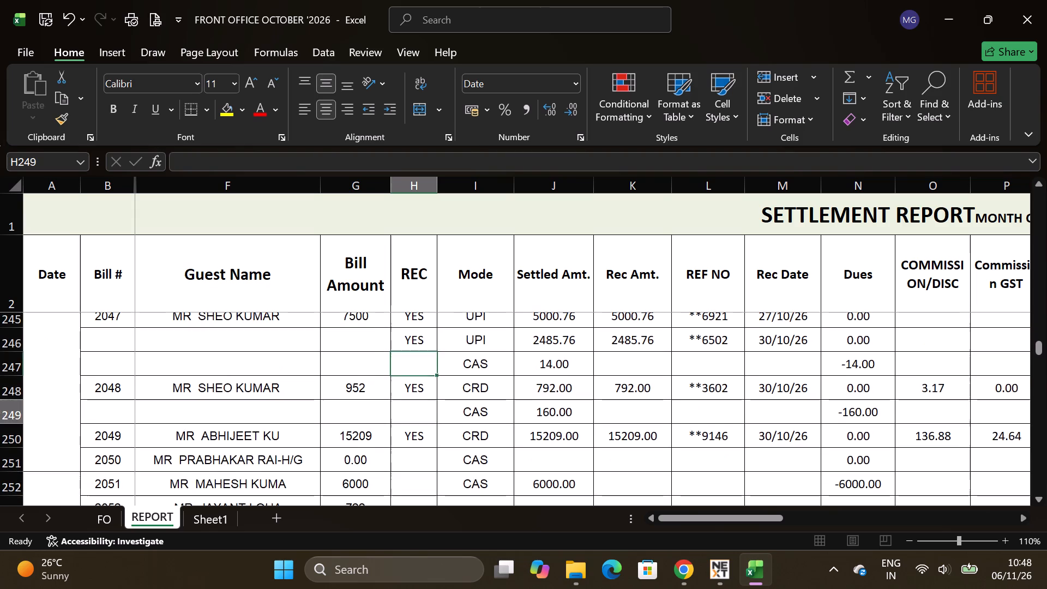
scroll(420, 414, "down", 1)
left_click(412, 396)
left_click(423, 412)
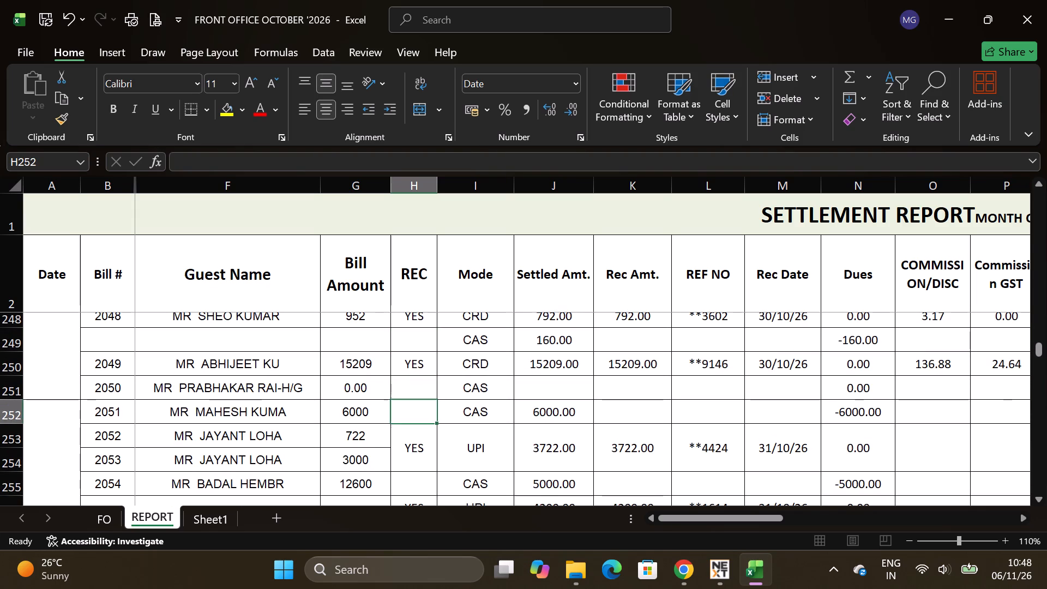
scroll(423, 412, "down", 1)
left_click(423, 412)
scroll(423, 412, "down", 1)
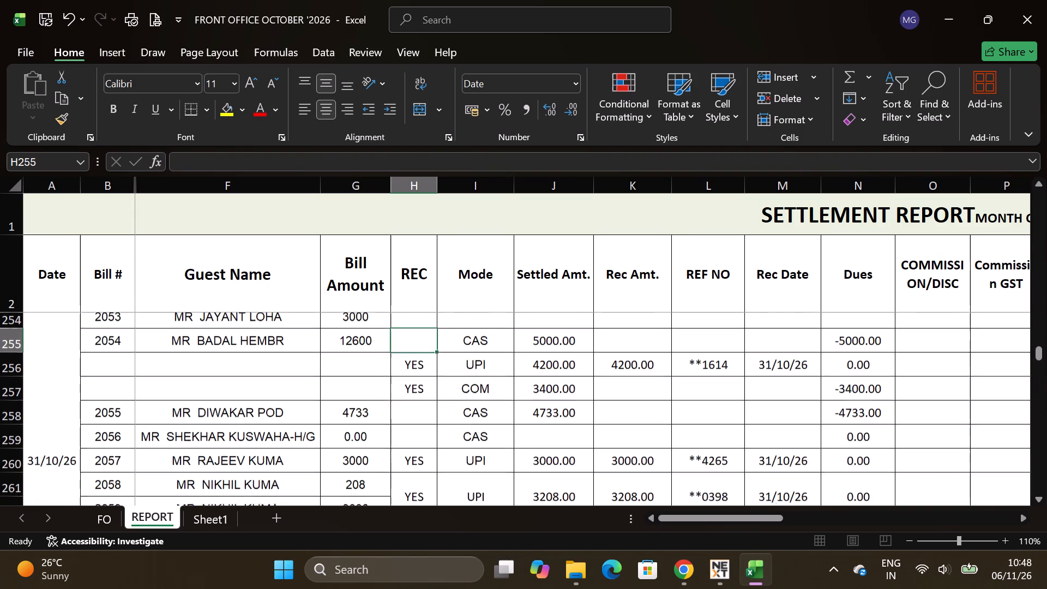
left_click(423, 412)
left_click(429, 436)
scroll(434, 433, "down", 2)
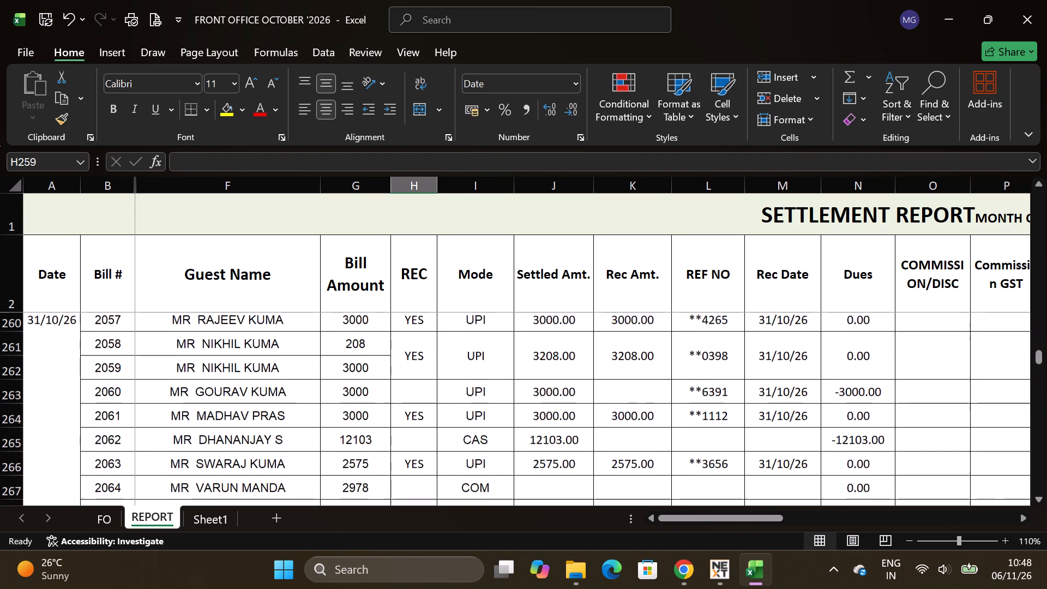
left_click(414, 390)
scroll(414, 390, "down", 1)
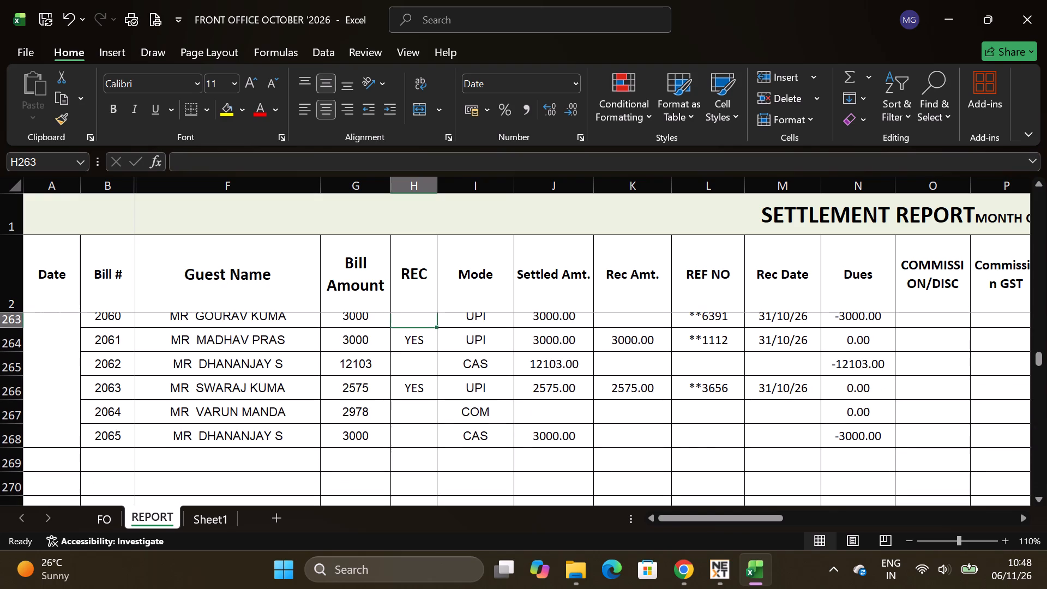
left_click(411, 416)
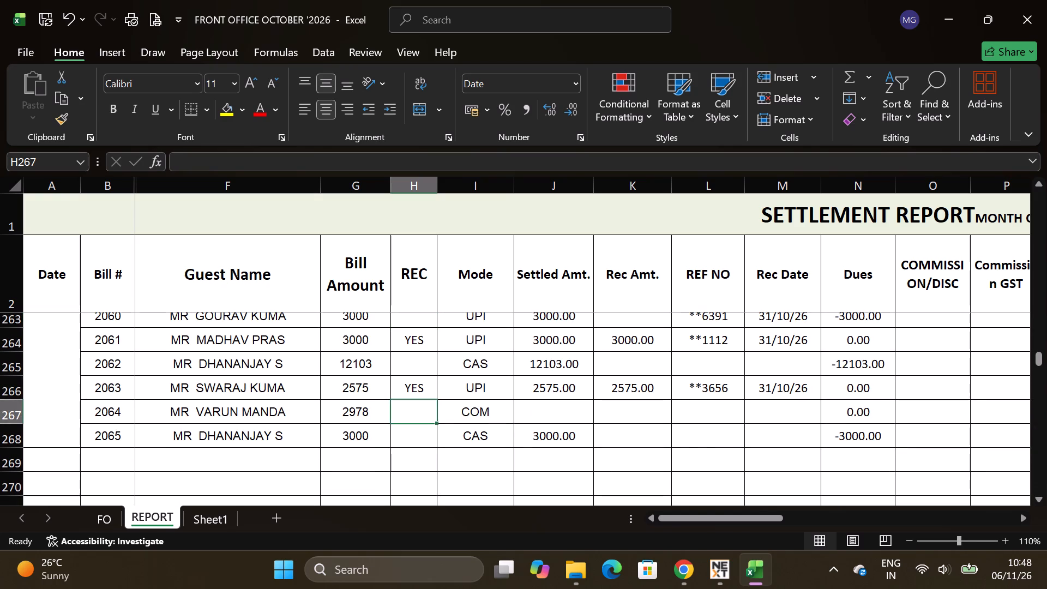
left_click(410, 432)
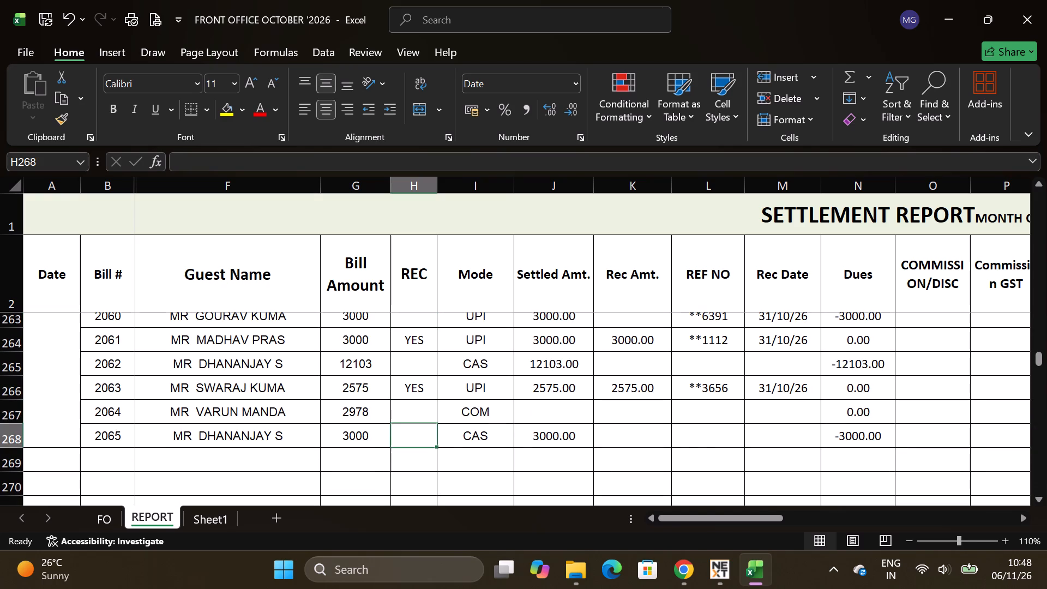
Select the Bill Amount cells from bill 1859 through bill 2065 to check their total.
scroll(381, 406, "up", 1)
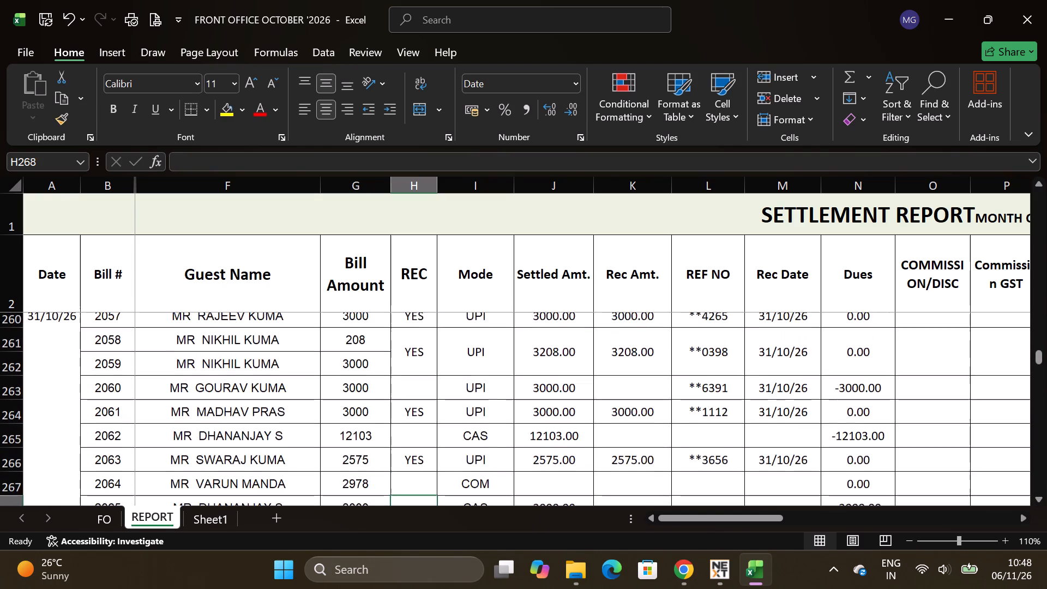
scroll(381, 406, "up", 7)
scroll(381, 406, "up", 17)
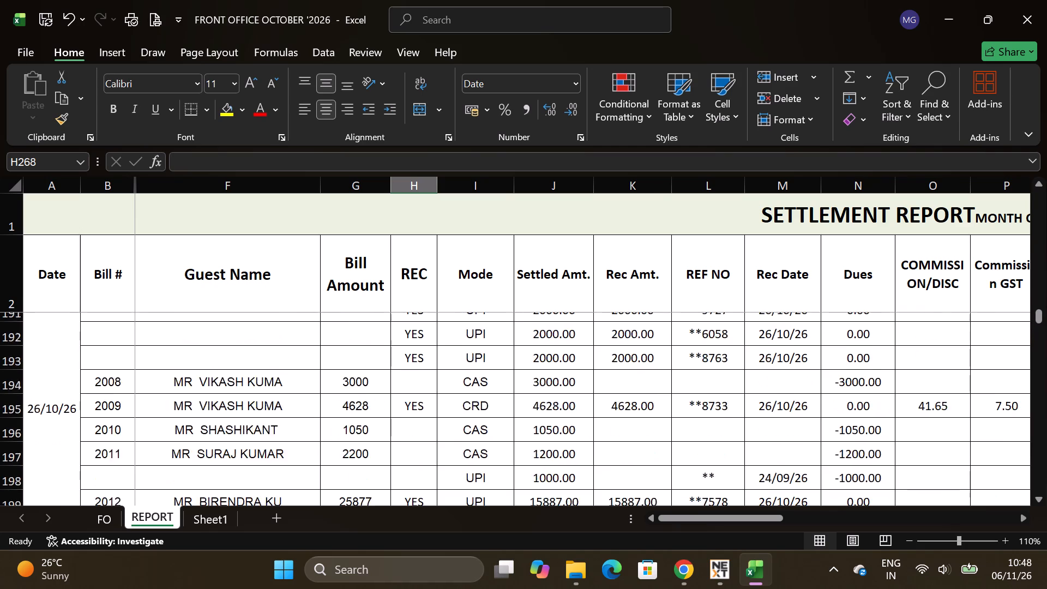
scroll(381, 406, "up", 20)
scroll(381, 406, "up", 14)
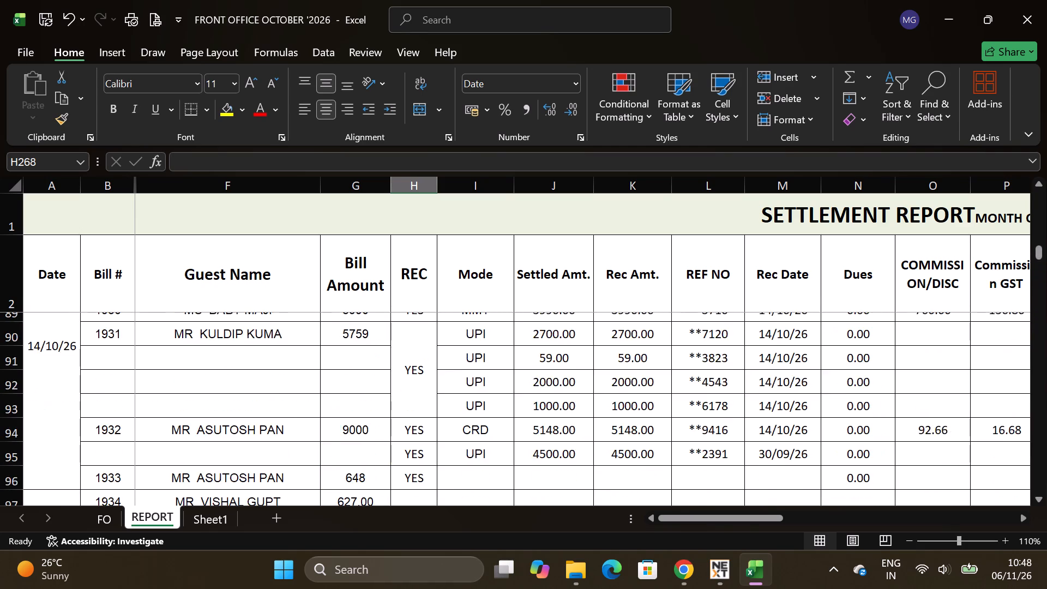
scroll(381, 406, "up", 20)
scroll(381, 406, "up", 14)
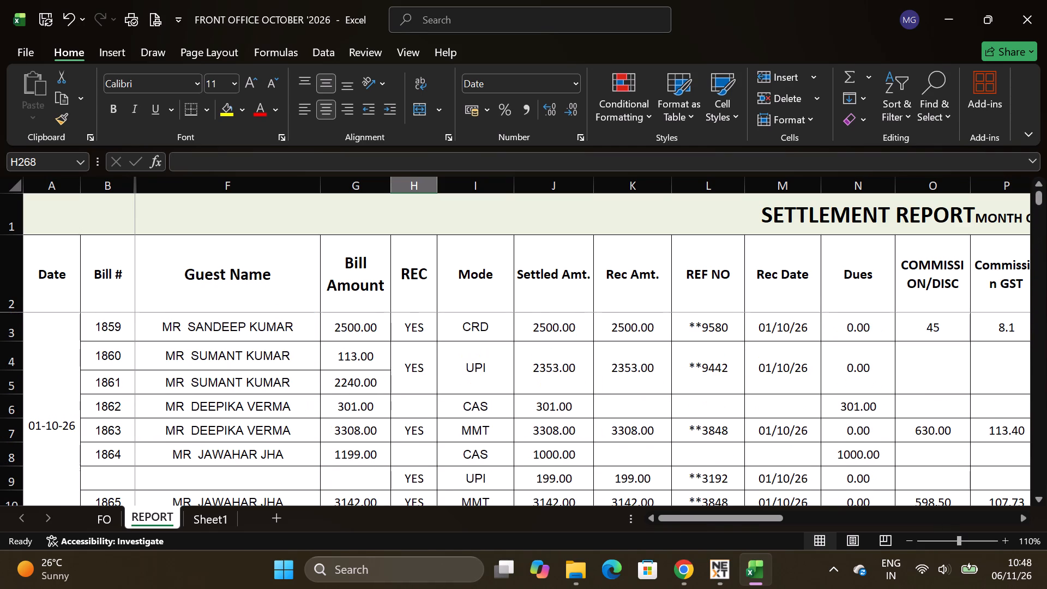
scroll(381, 406, "up", 8)
left_click_drag(368, 329, 354, 552)
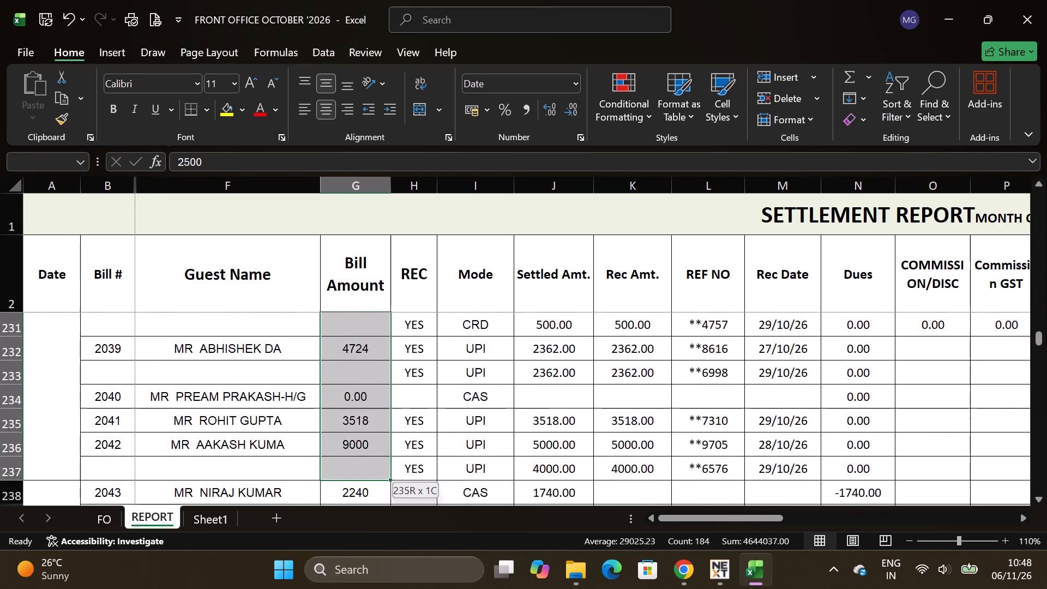
left_click_drag(354, 552, 357, 556)
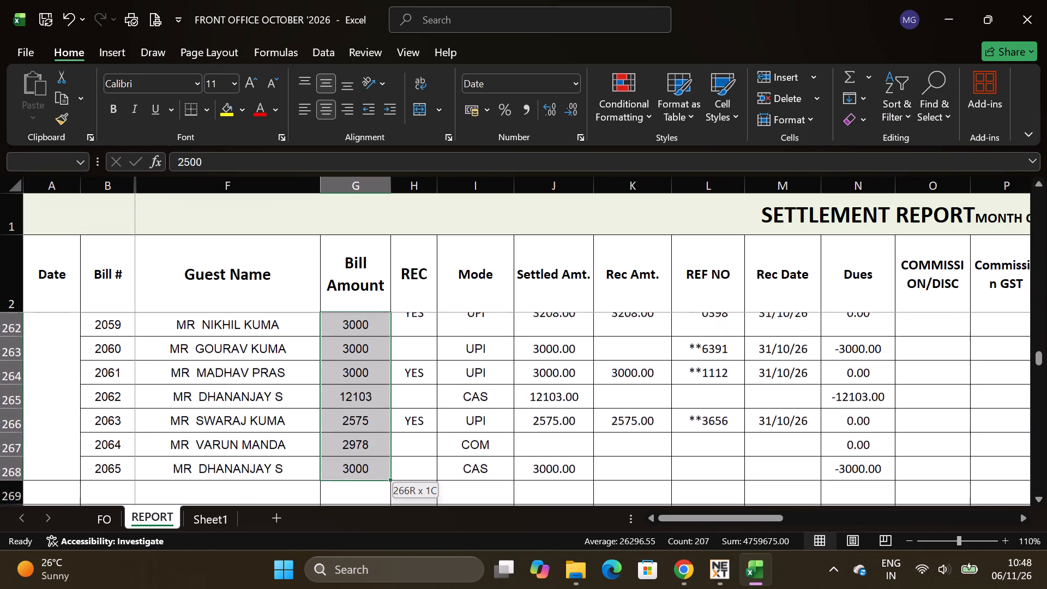
left_click_drag(357, 556, 359, 449)
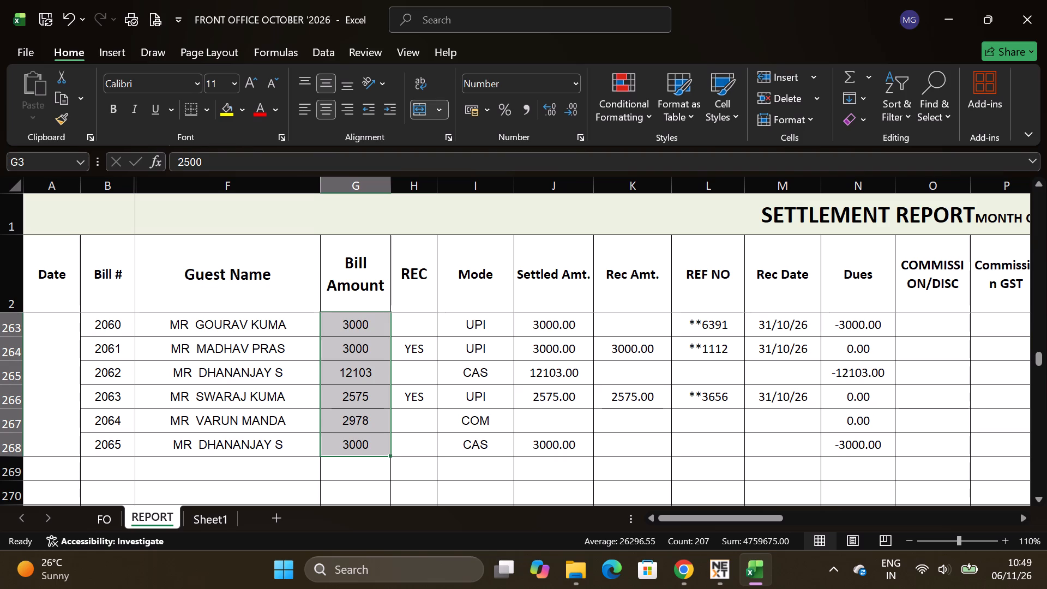
Review the settlement report from the latest bills back to the 01-10-26 entries, including the early October rows.
scroll(682, 456, "up", 3)
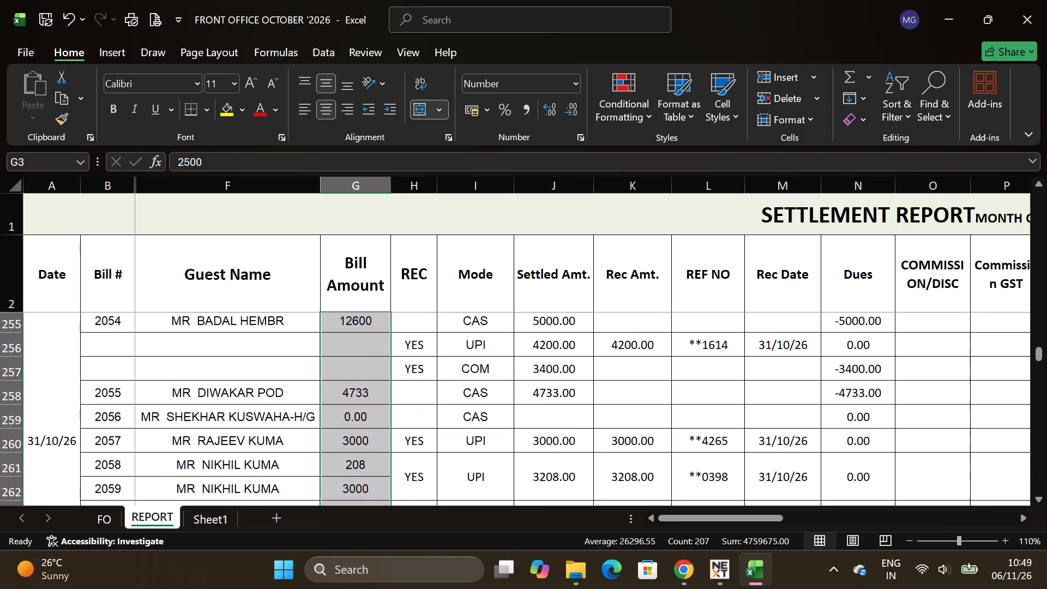
scroll(682, 456, "up", 19)
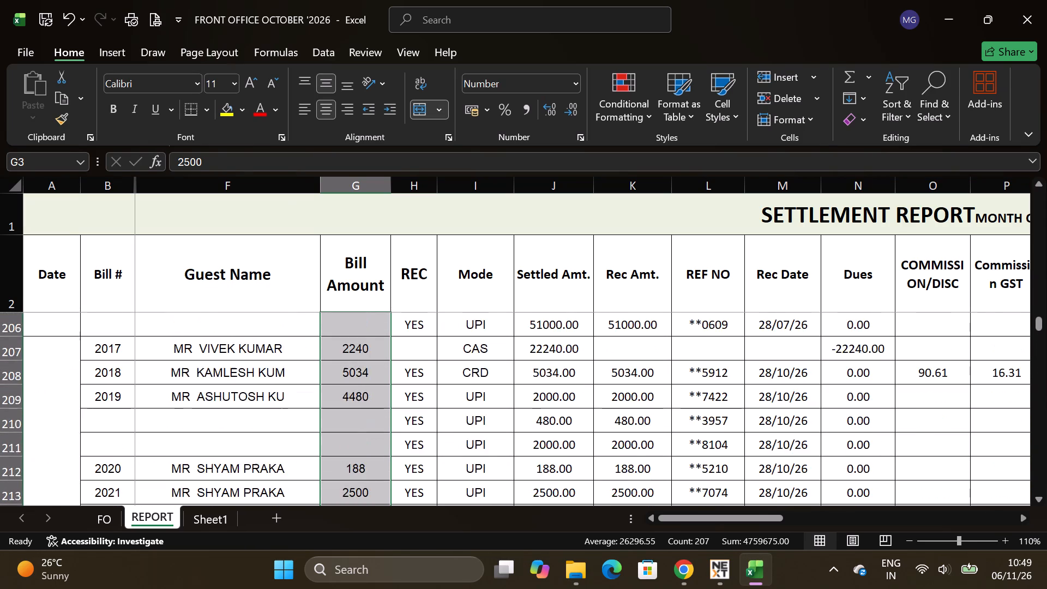
scroll(683, 458, "up", 20)
scroll(683, 458, "up", 16)
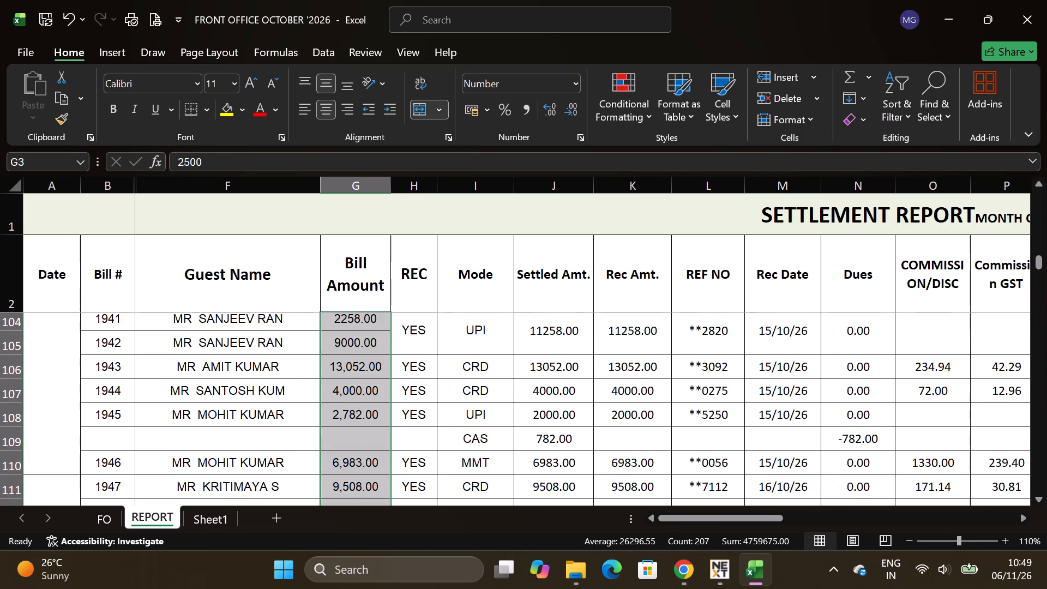
scroll(683, 459, "up", 20)
scroll(683, 459, "up", 7)
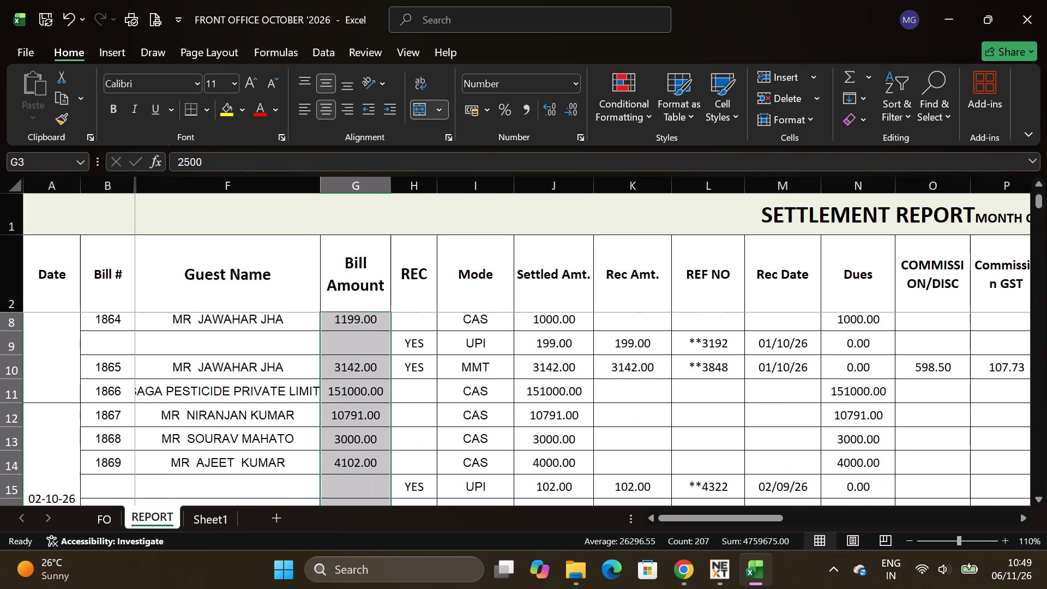
scroll(635, 406, "up", 9)
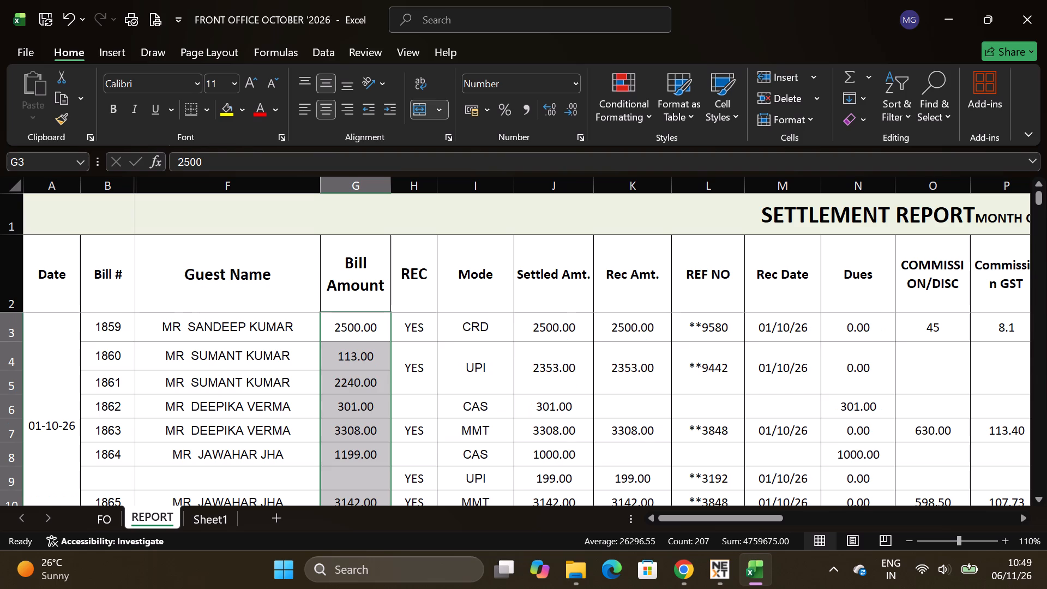
scroll(635, 406, "down", 19)
scroll(635, 406, "up", 12)
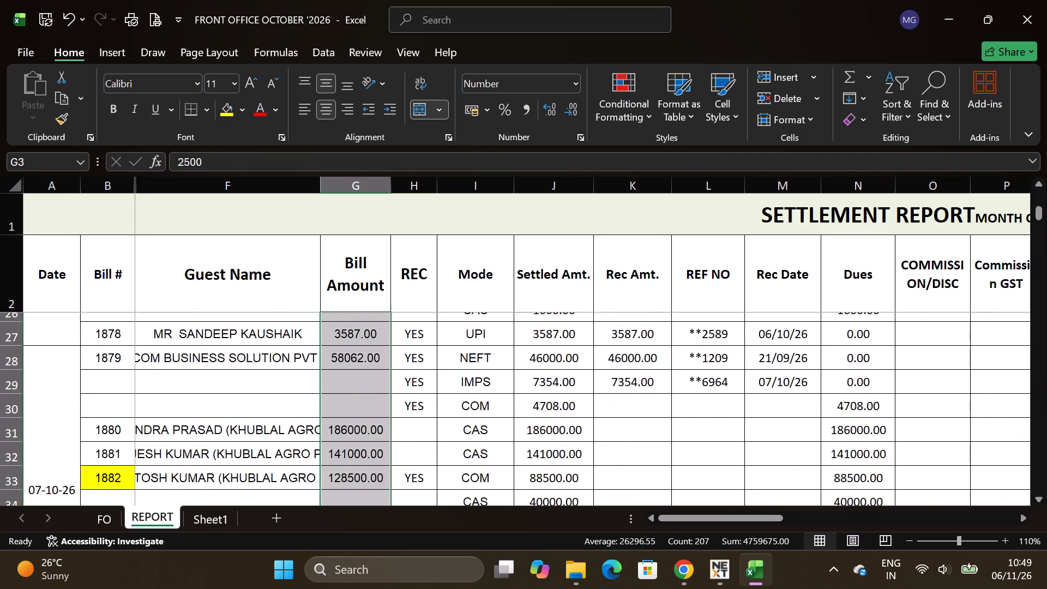
scroll(635, 406, "up", 4)
scroll(635, 406, "down", 6)
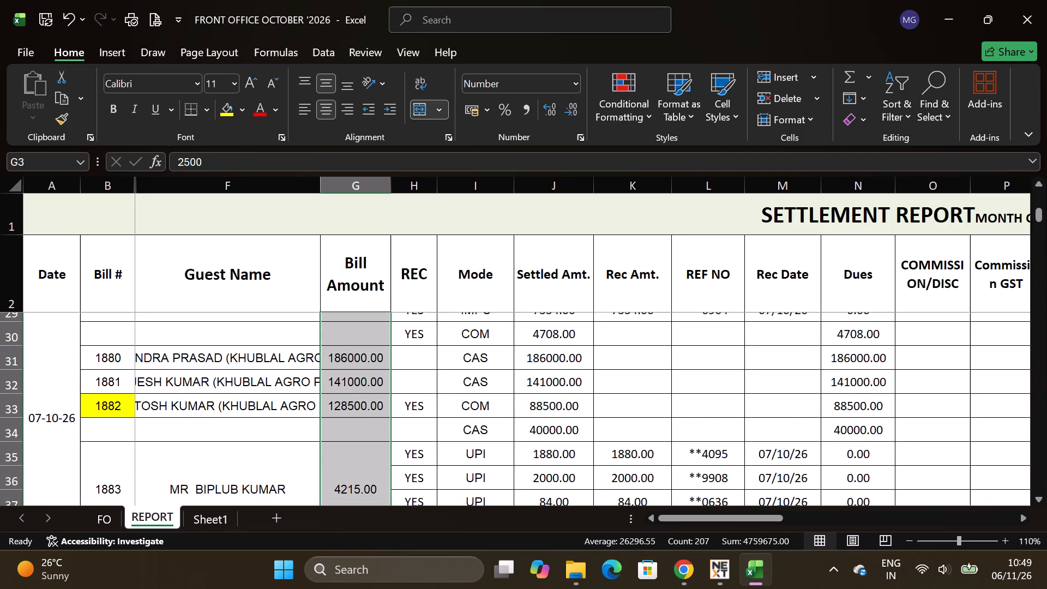
scroll(432, 410, "up", 4)
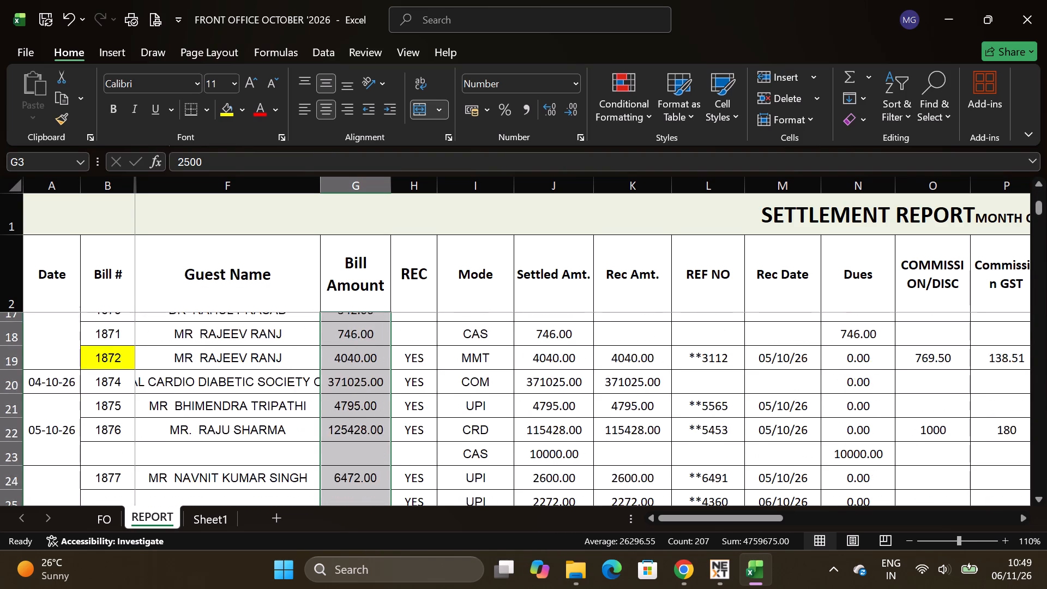
scroll(432, 410, "up", 18)
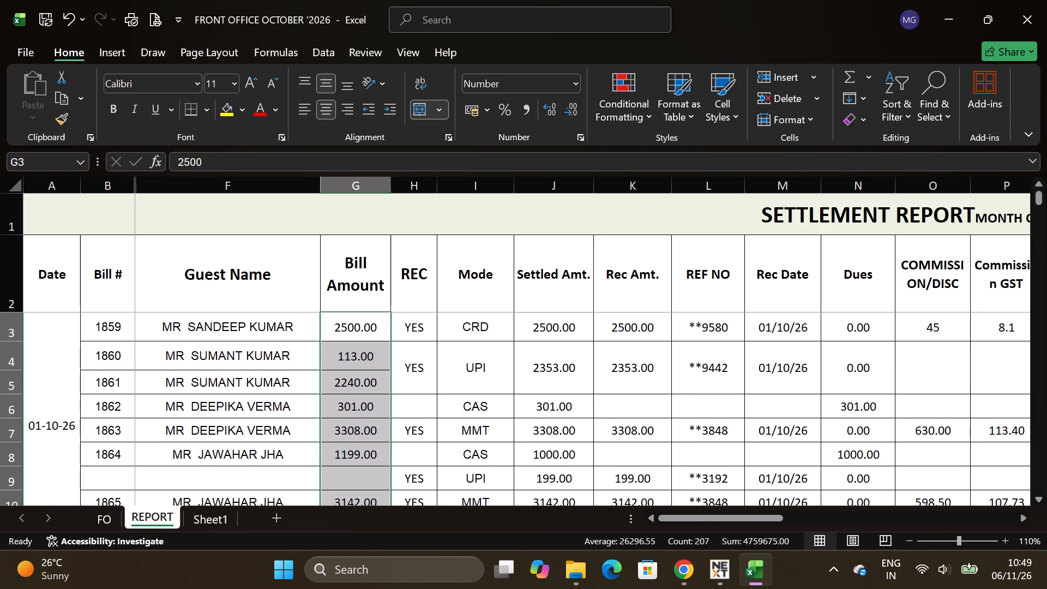
Save the October front office workbook and clear the Bill Amount selection.
key("ctrl+s")
left_click(205, 504)
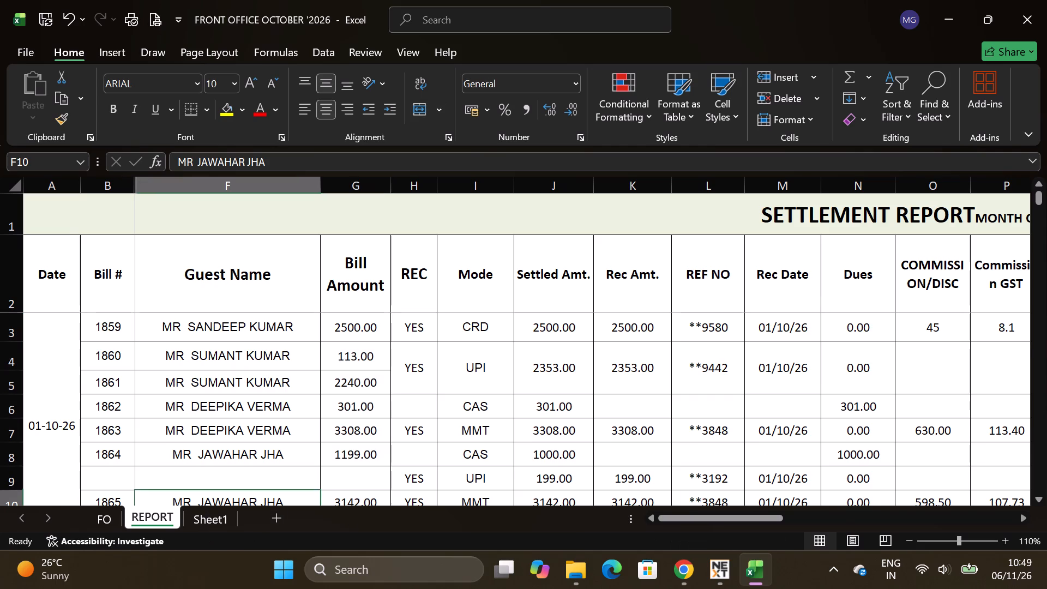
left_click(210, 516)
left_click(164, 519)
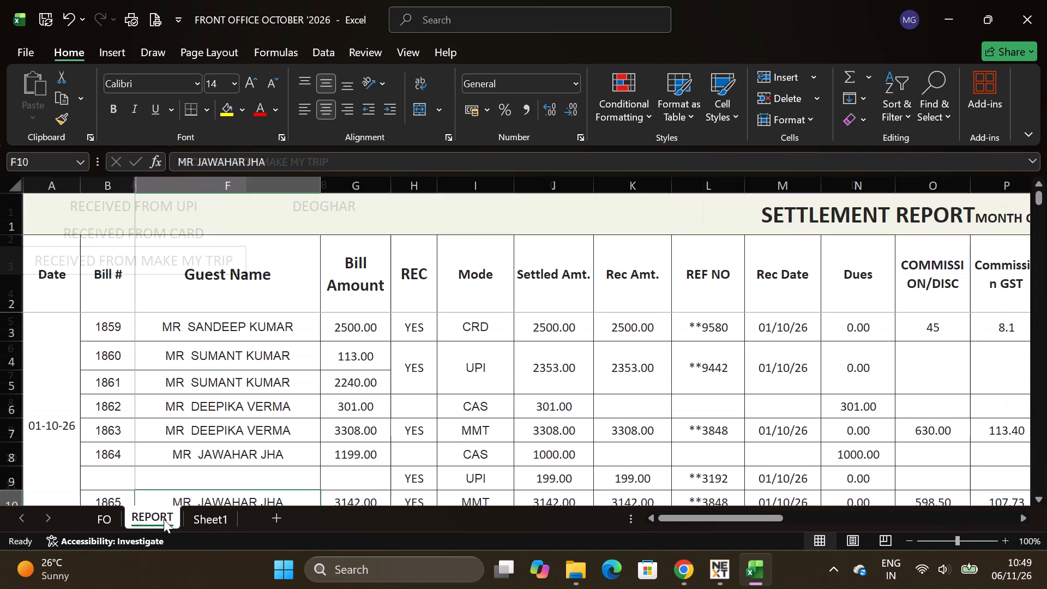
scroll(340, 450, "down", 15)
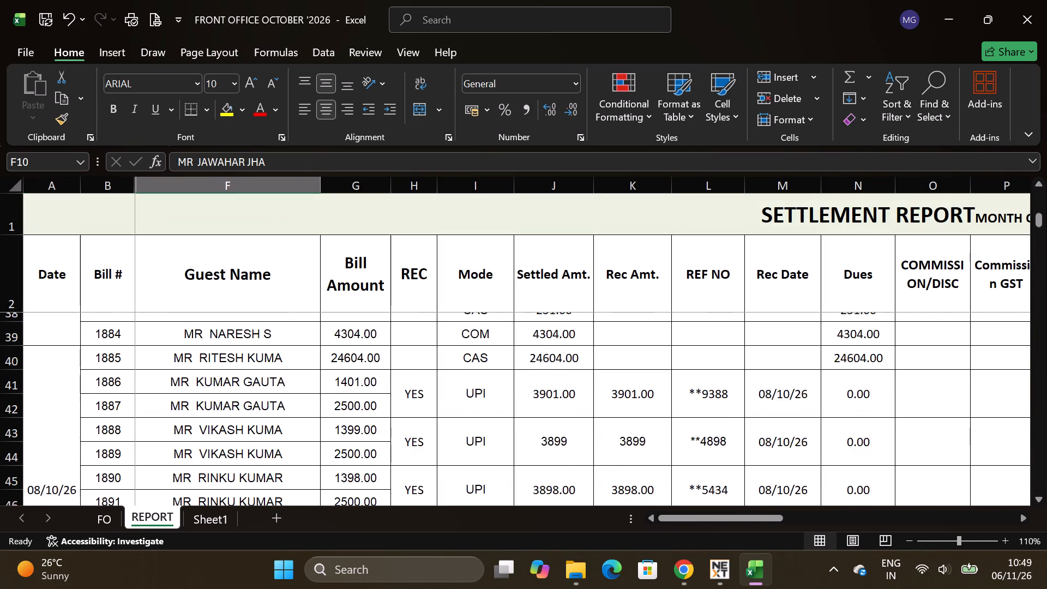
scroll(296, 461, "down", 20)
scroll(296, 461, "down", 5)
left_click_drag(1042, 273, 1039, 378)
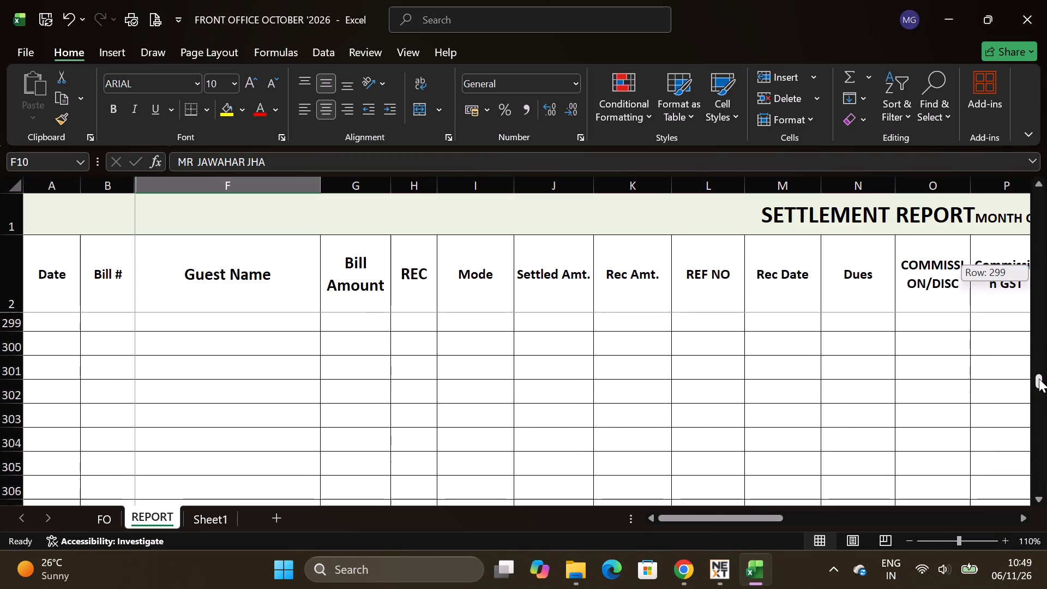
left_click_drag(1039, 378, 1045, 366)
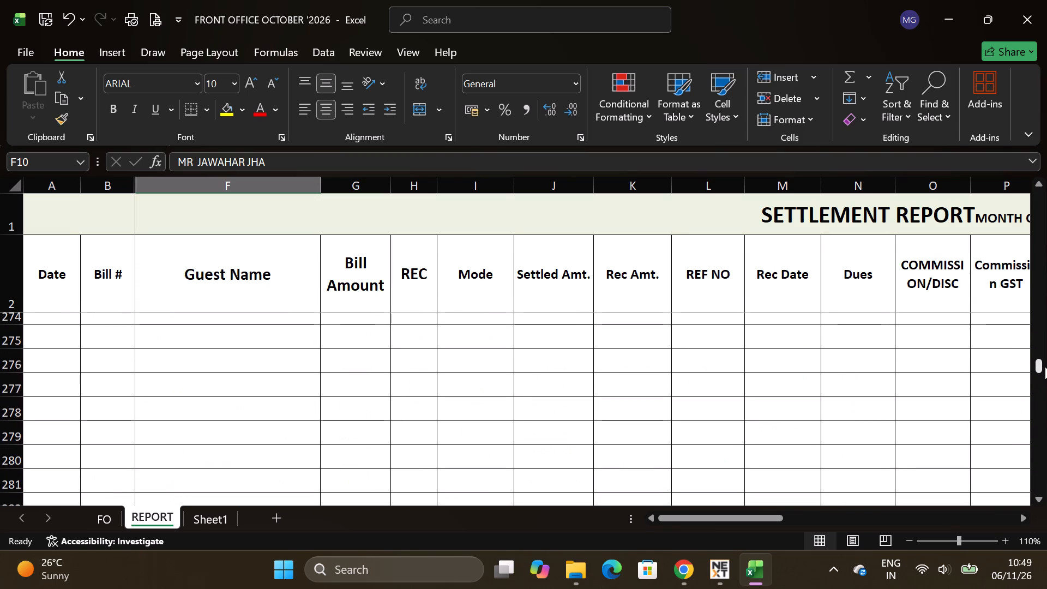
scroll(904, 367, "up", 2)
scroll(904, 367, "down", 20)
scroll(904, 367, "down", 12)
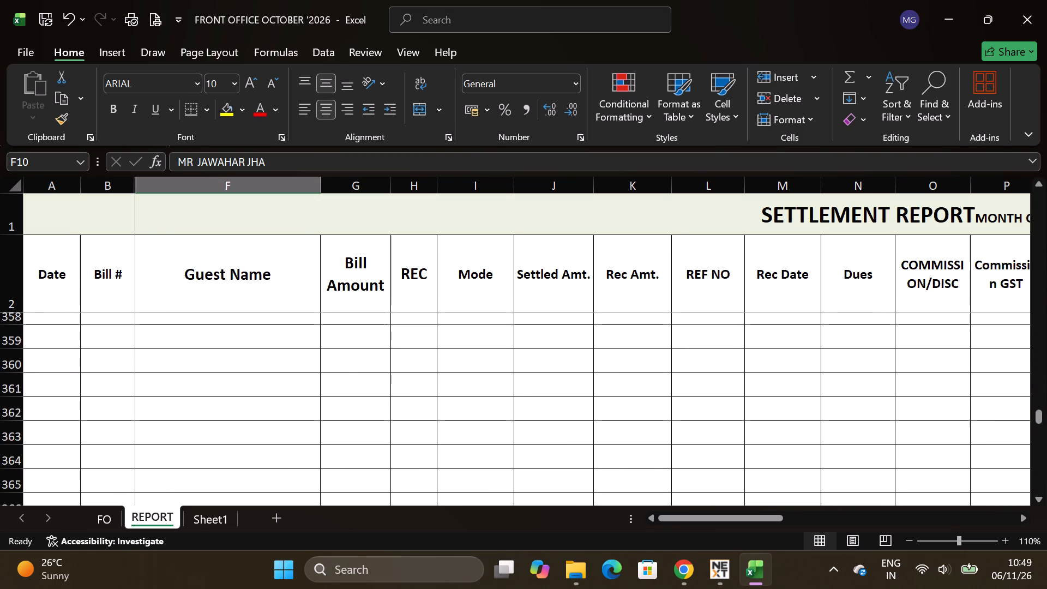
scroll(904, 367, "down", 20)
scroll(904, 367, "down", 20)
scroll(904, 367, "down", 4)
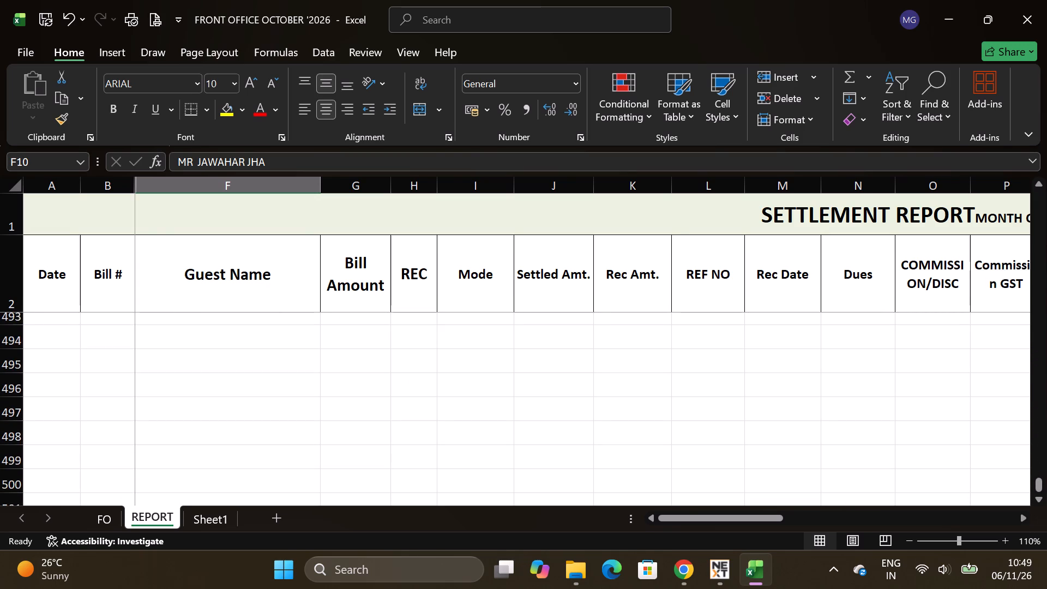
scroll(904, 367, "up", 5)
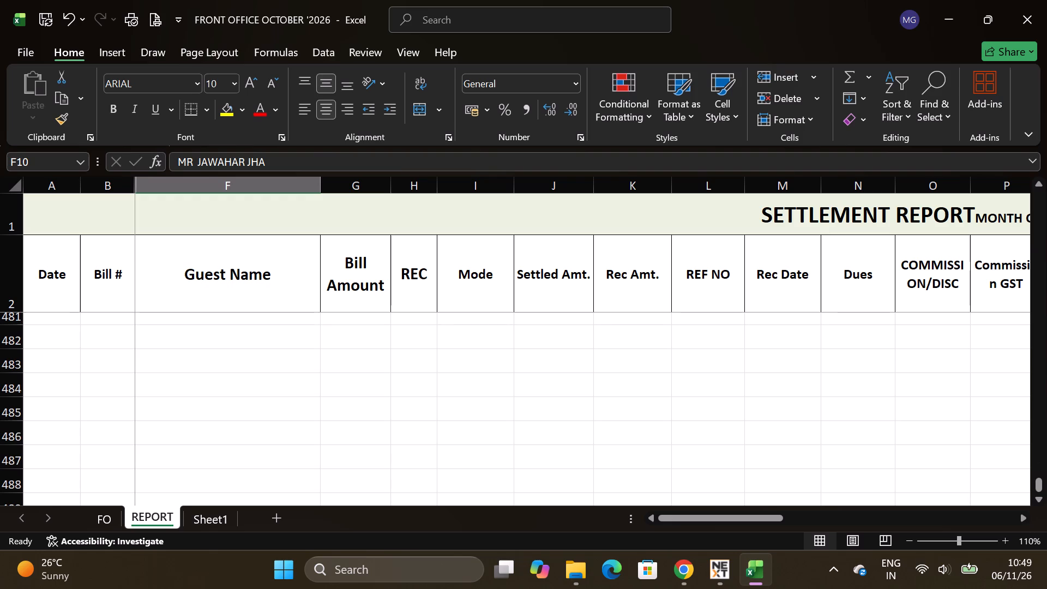
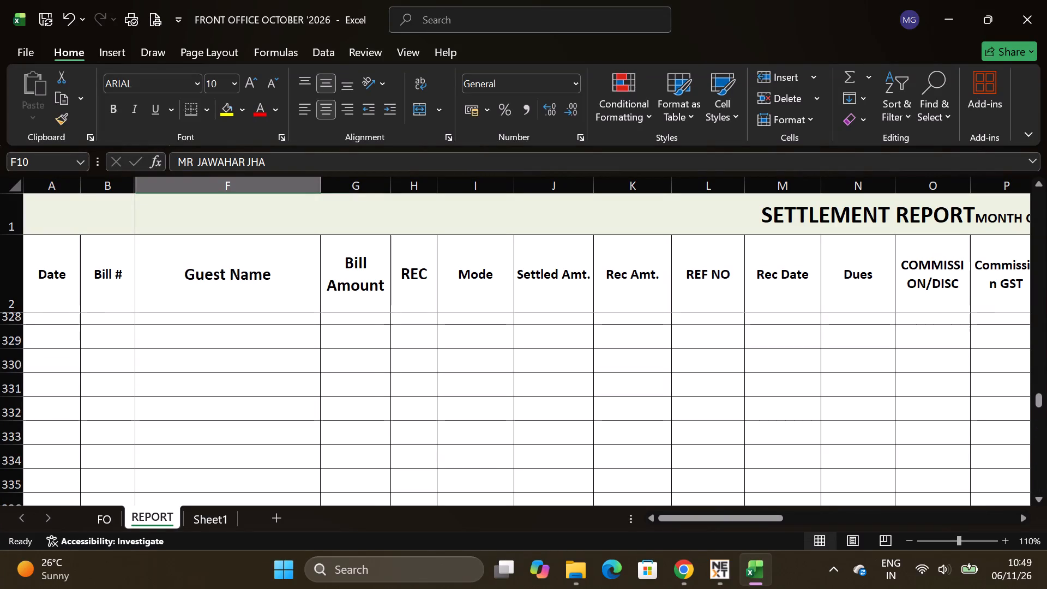
Remove all borders from the empty rows below bill 2065, cells A269 to W474.
scroll(904, 367, "down", 5)
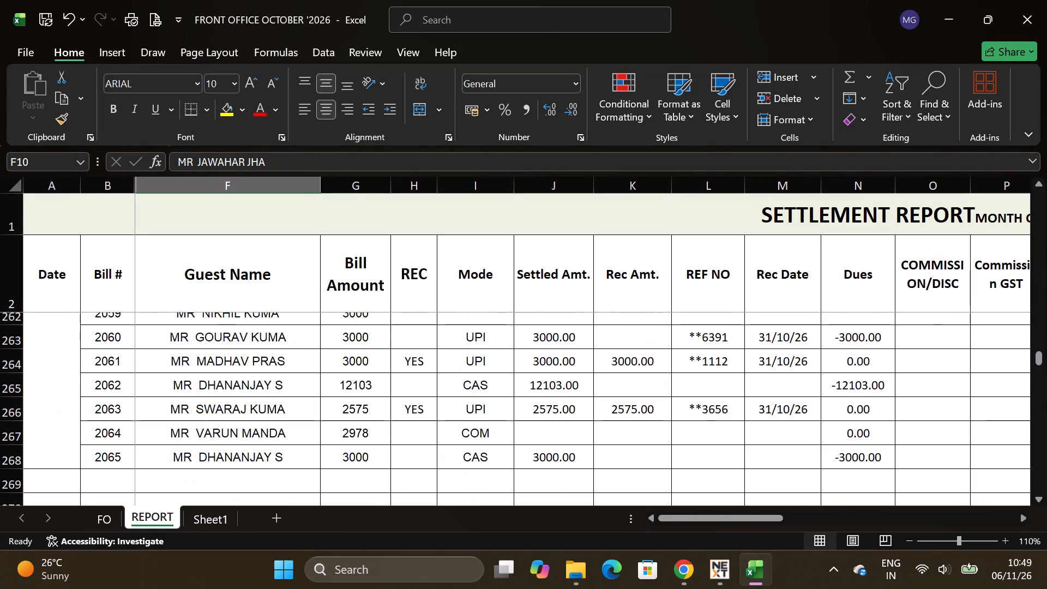
scroll(904, 367, "down", 2)
scroll(904, 367, "up", 1)
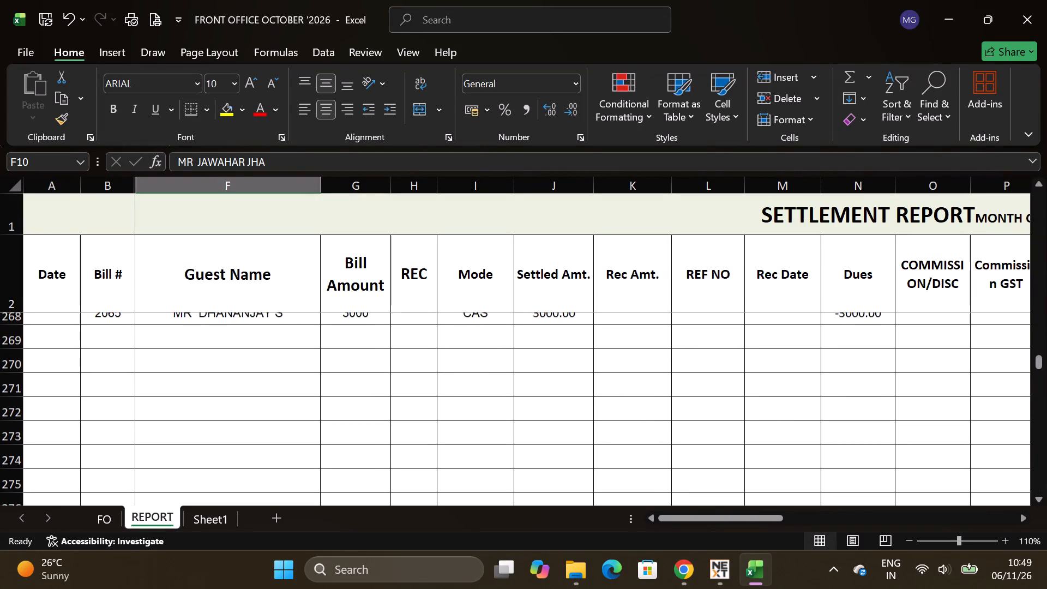
left_click_drag(48, 336, 1046, 370)
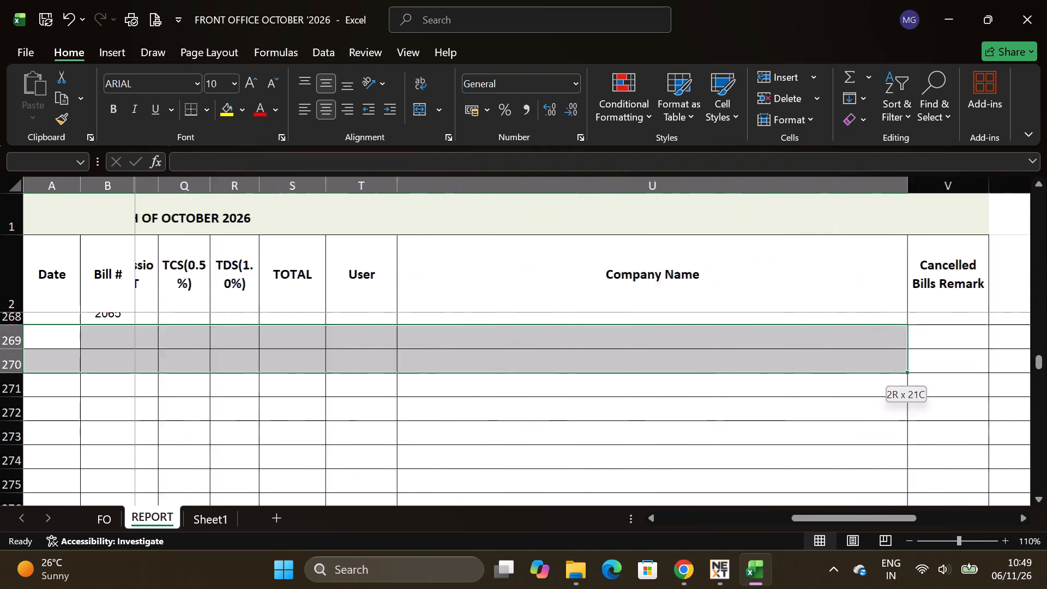
left_click_drag(1046, 370, 813, 555)
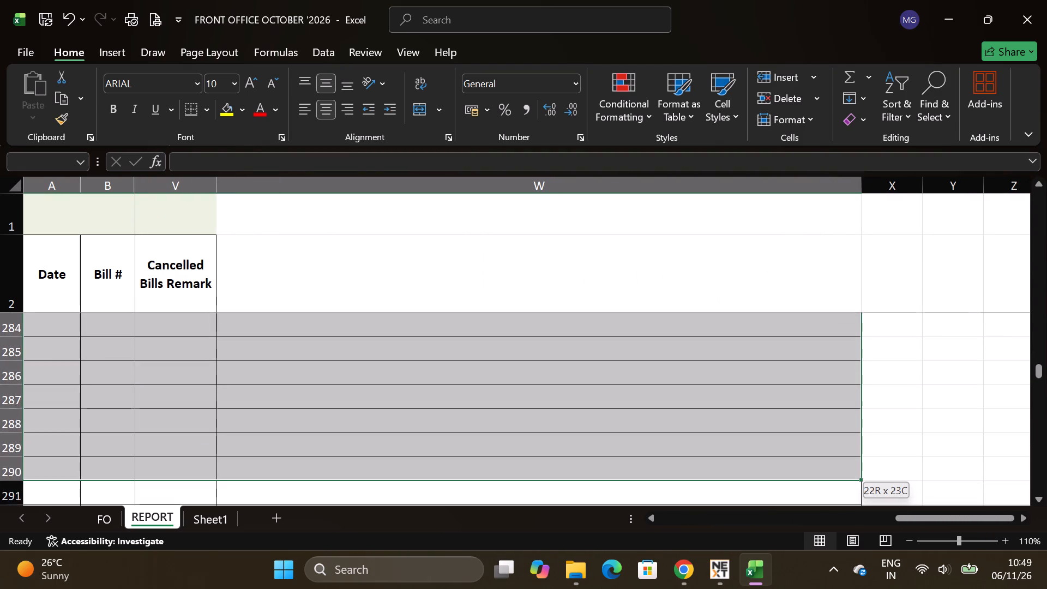
left_click_drag(813, 555, 786, 541)
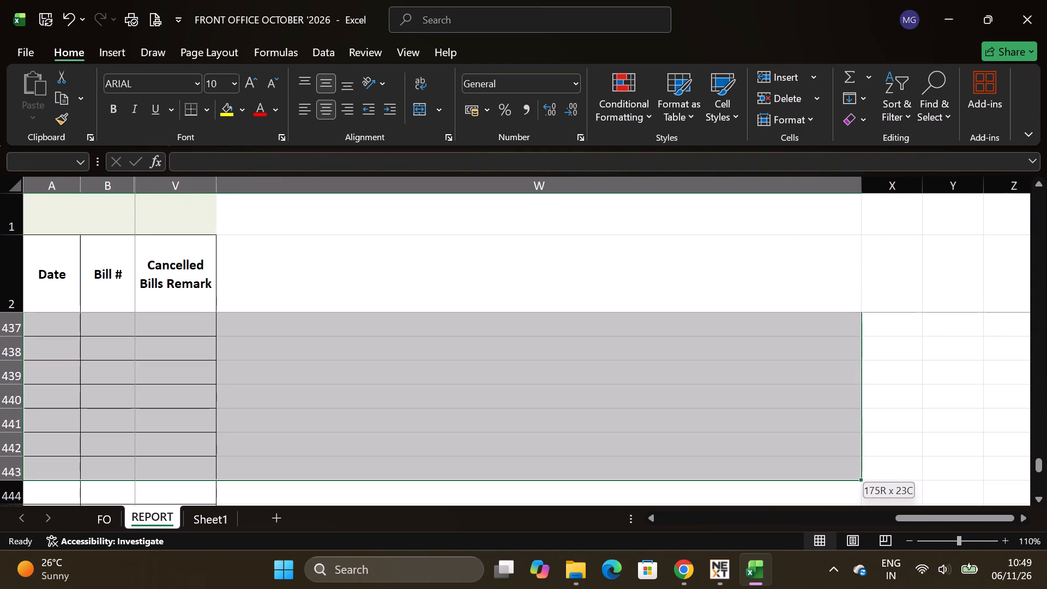
left_click_drag(786, 541, 792, 588)
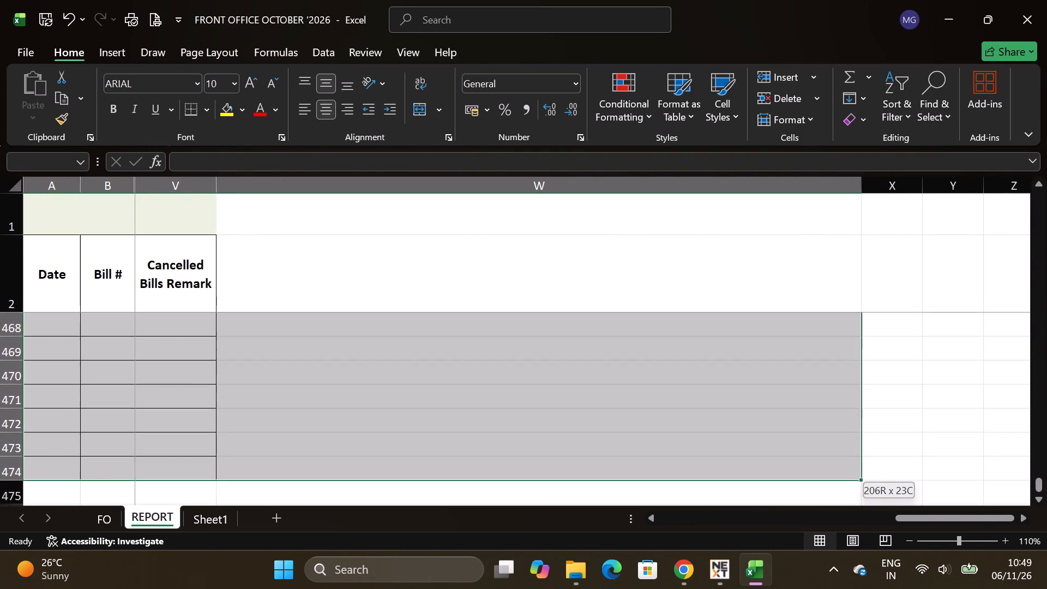
left_click_drag(792, 588, 802, 287)
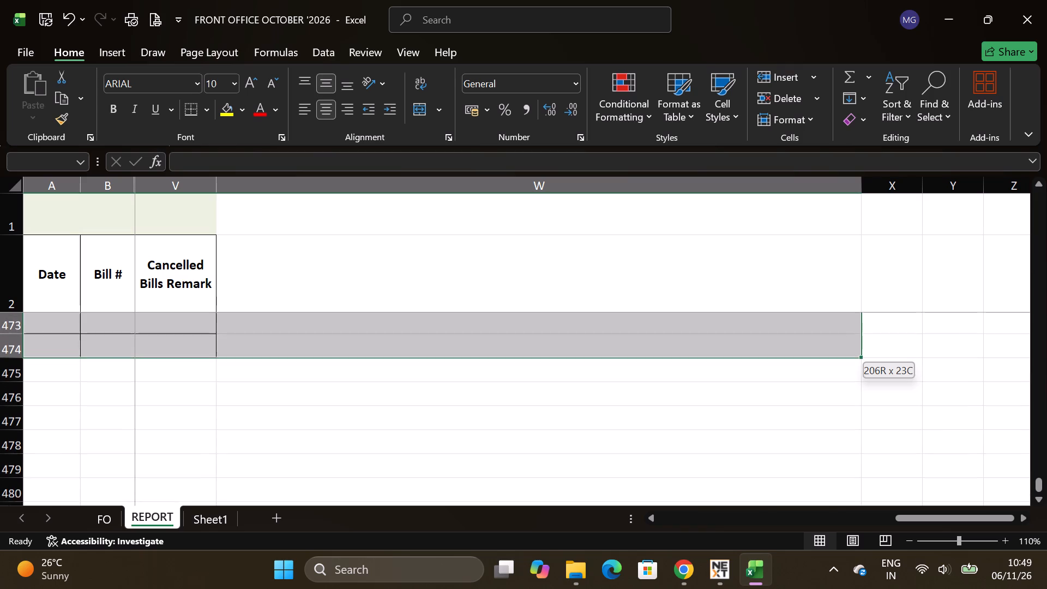
left_click_drag(802, 287, 798, 390)
left_click(202, 109)
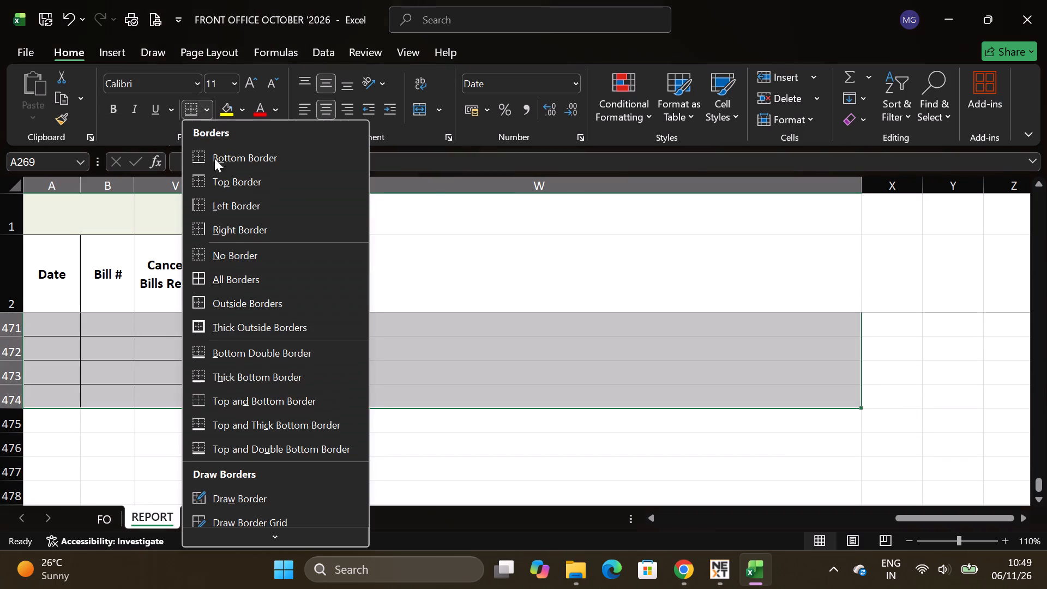
left_click(244, 259)
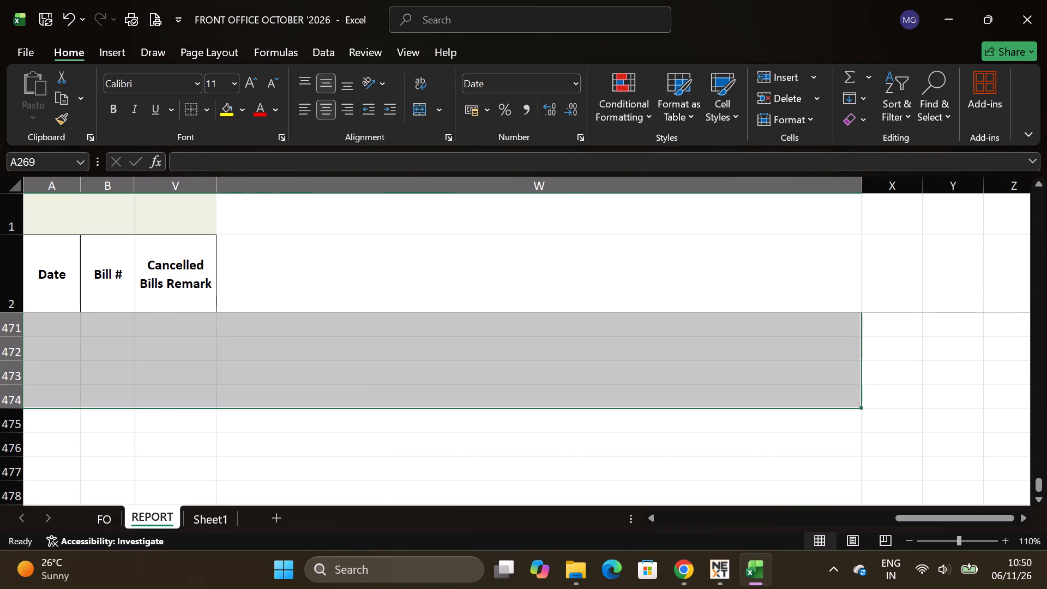
left_click(586, 436)
Apply All Borders to the 31/10/2026 block, cells A252 to V268, through the Cancelled Bills Remark column.
left_click_drag(925, 519, 636, 526)
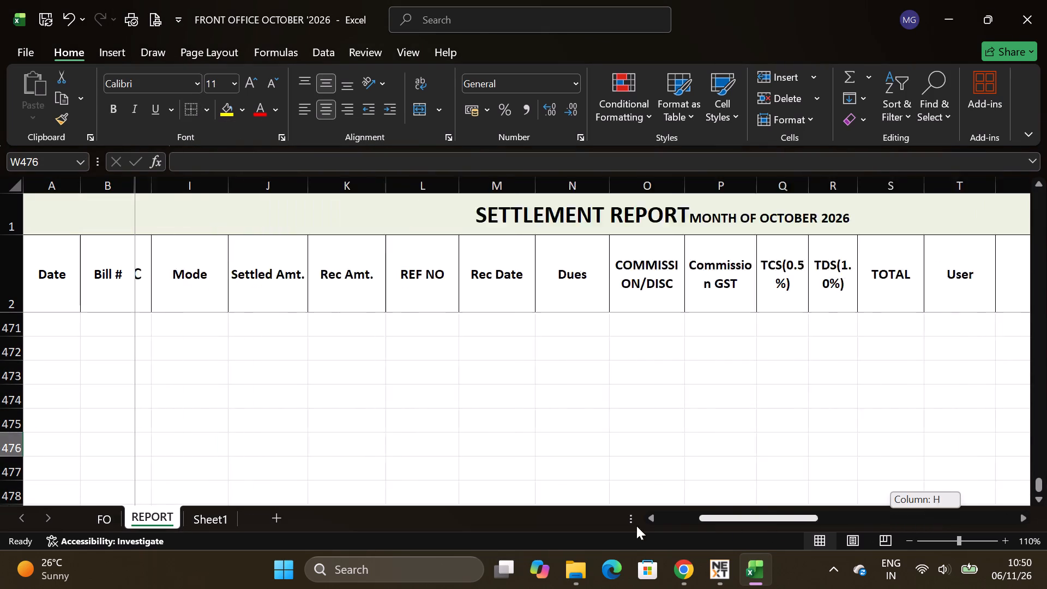
left_click_drag(636, 526, 521, 492)
scroll(352, 356, "up", 20)
scroll(352, 356, "up", 5)
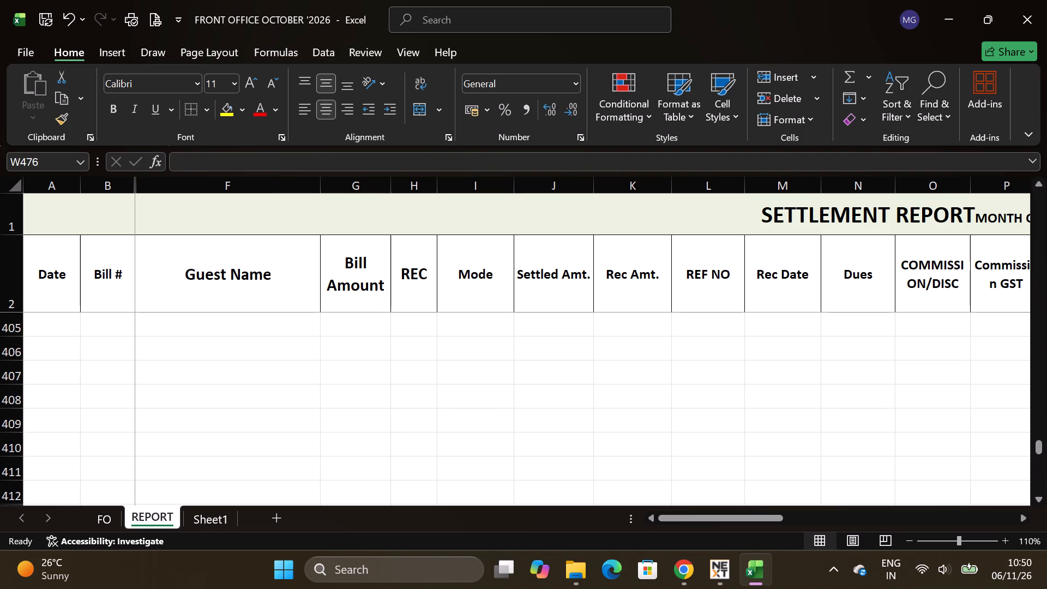
scroll(354, 357, "up", 20)
scroll(354, 357, "up", 20)
scroll(354, 357, "up", 2)
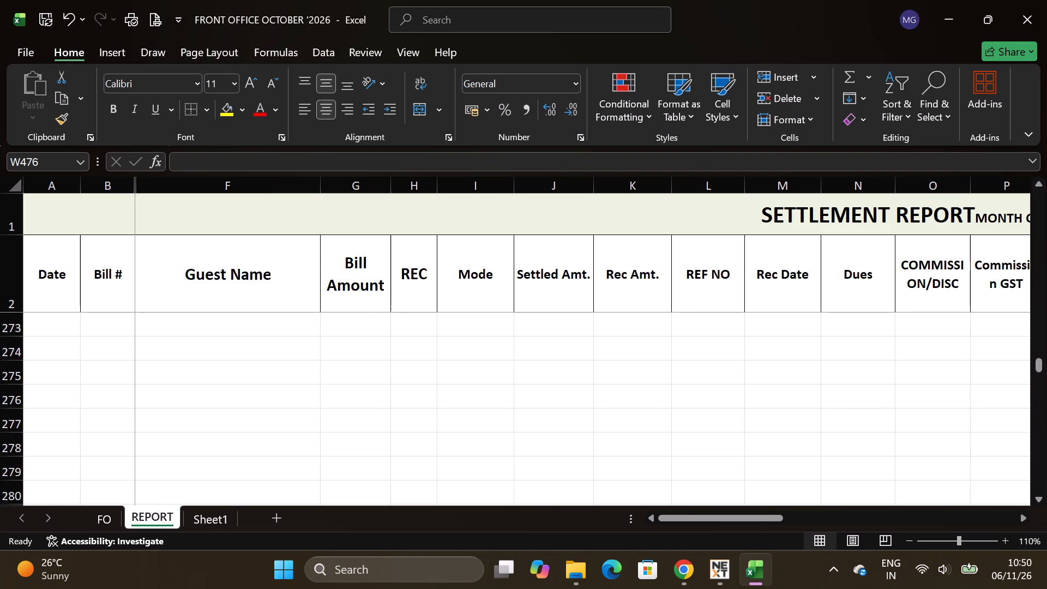
scroll(359, 360, "up", 8)
scroll(361, 361, "down", 7)
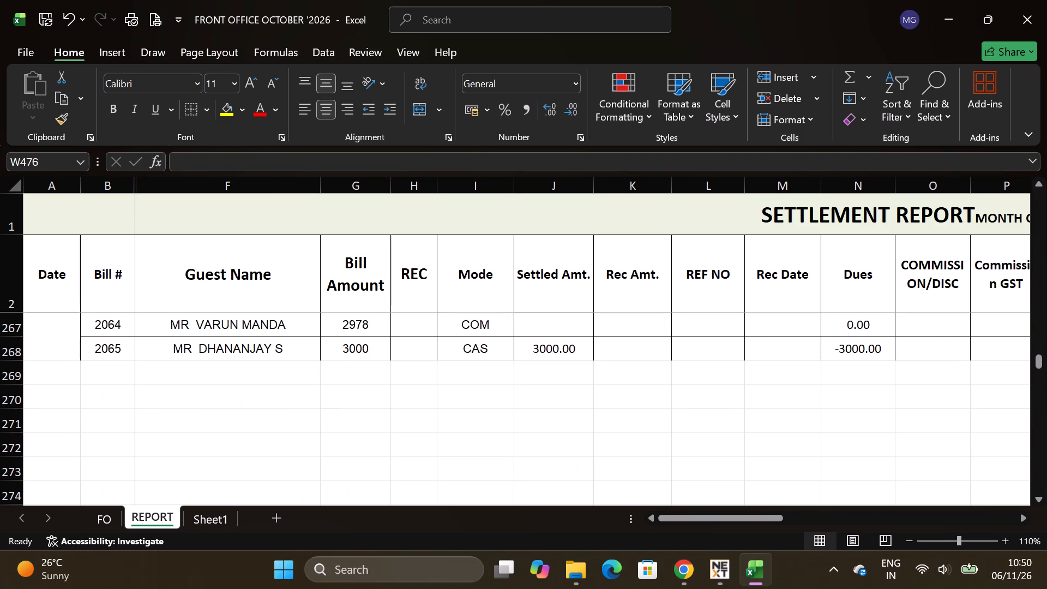
left_click_drag(63, 339, 1045, 344)
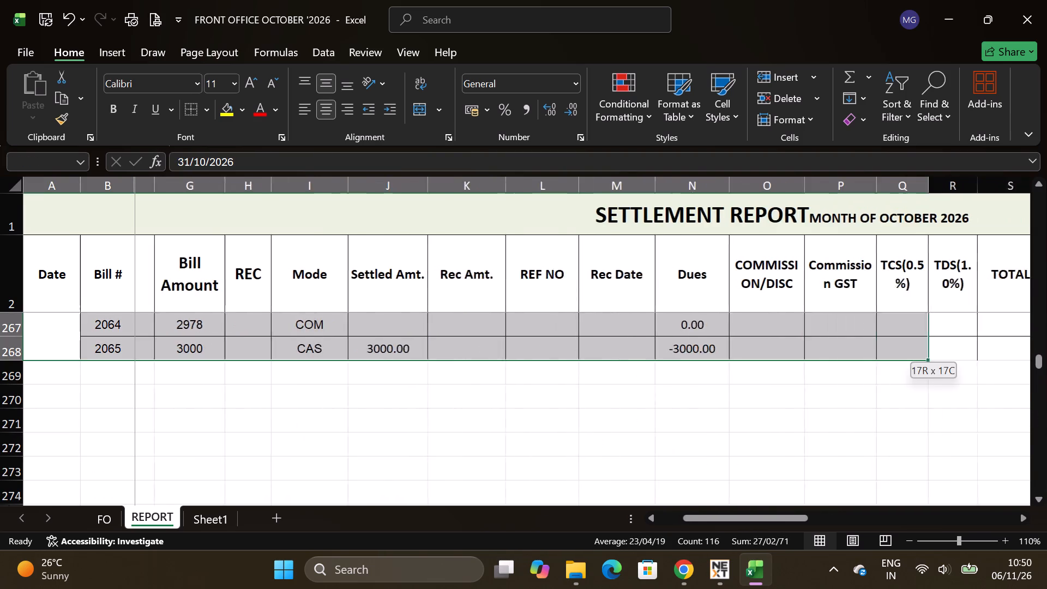
left_click_drag(1045, 344, 186, 338)
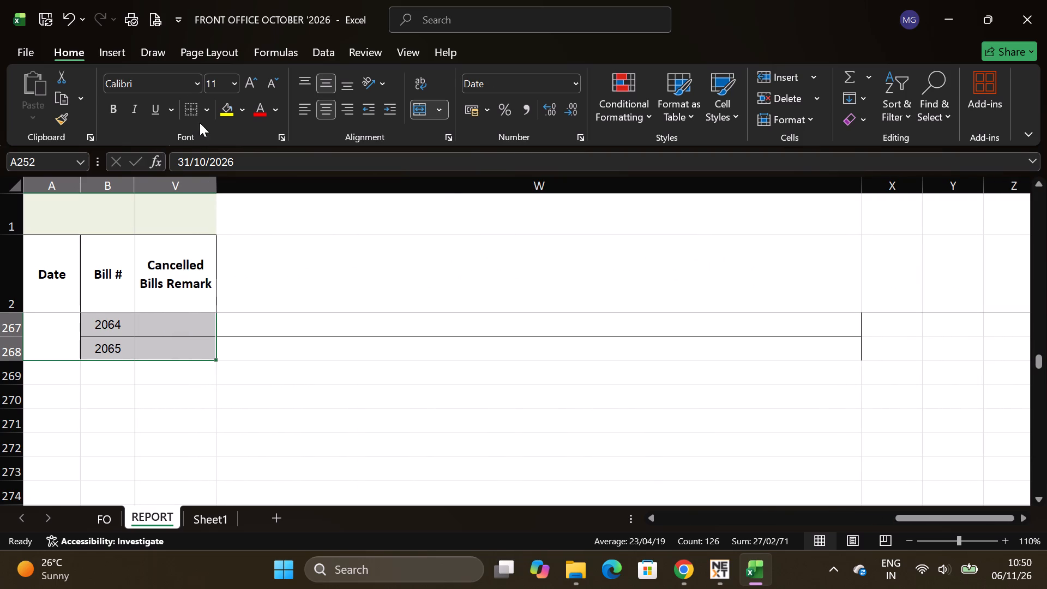
left_click(209, 110)
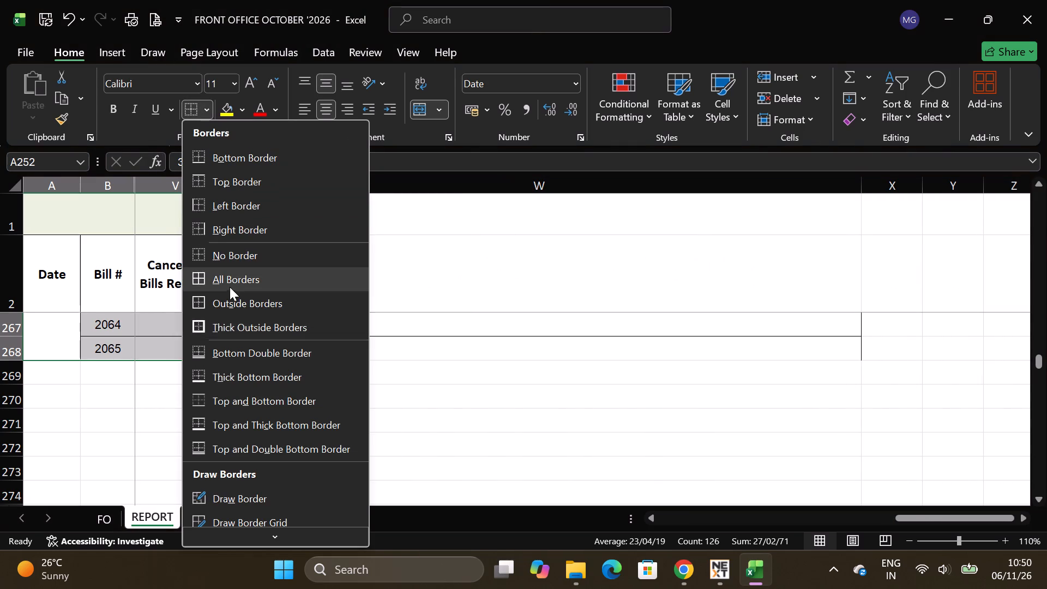
left_click(230, 284)
left_click(432, 441)
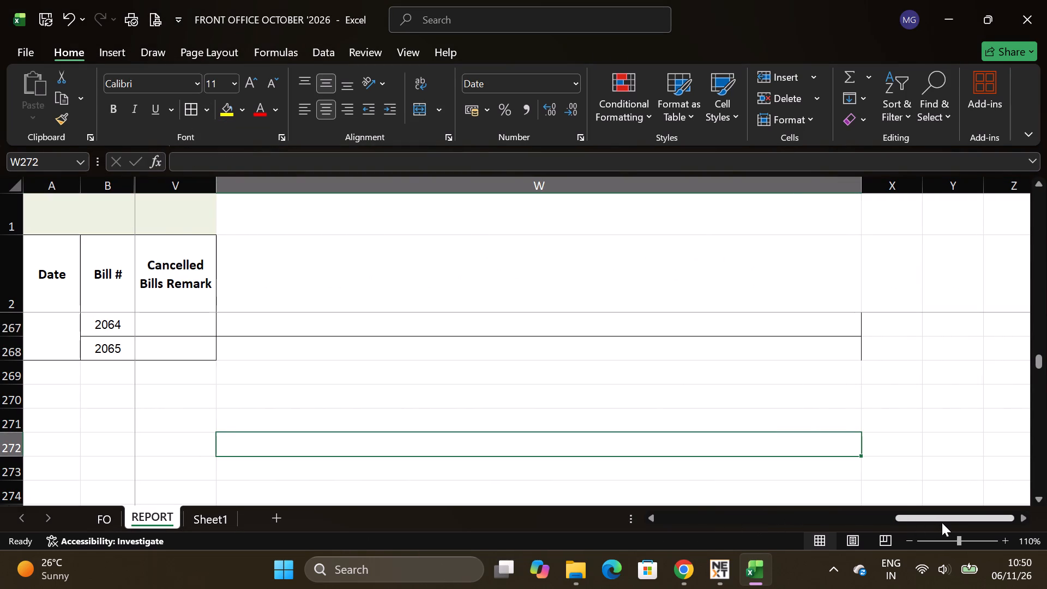
Save the October front office workbook.
left_click_drag(942, 522, 553, 533)
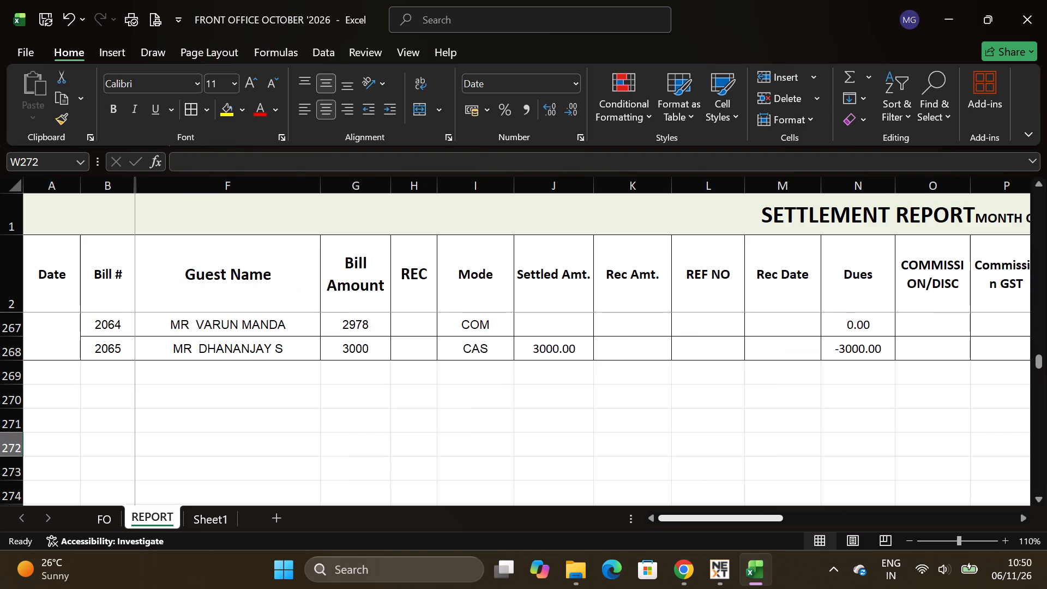
key("ctrl+s")
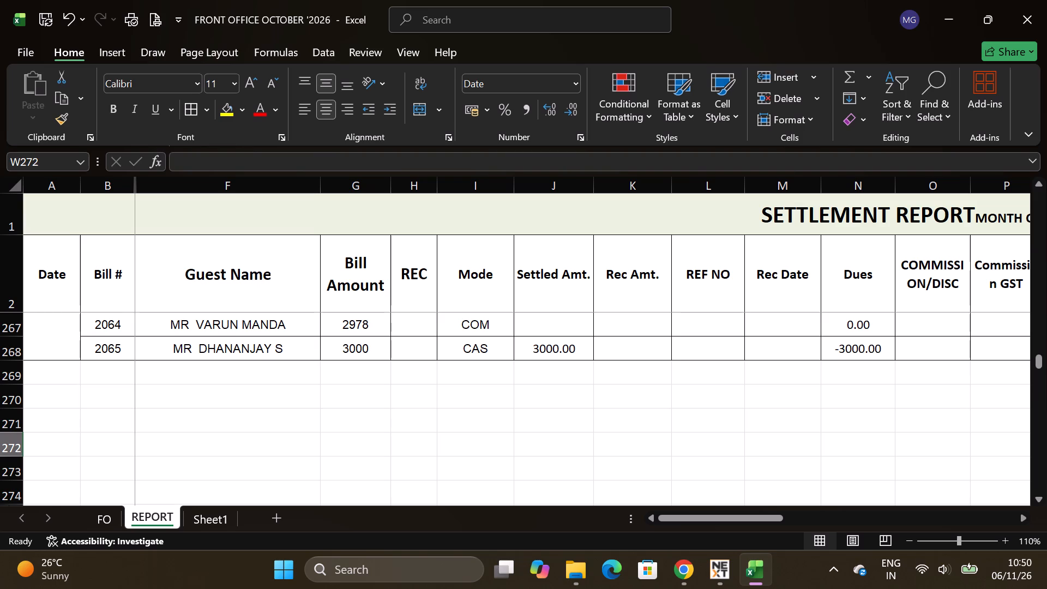
Select the Settled Amt. cells from bill 1859 through bill 2065 to check their total.
scroll(615, 382, "up", 8)
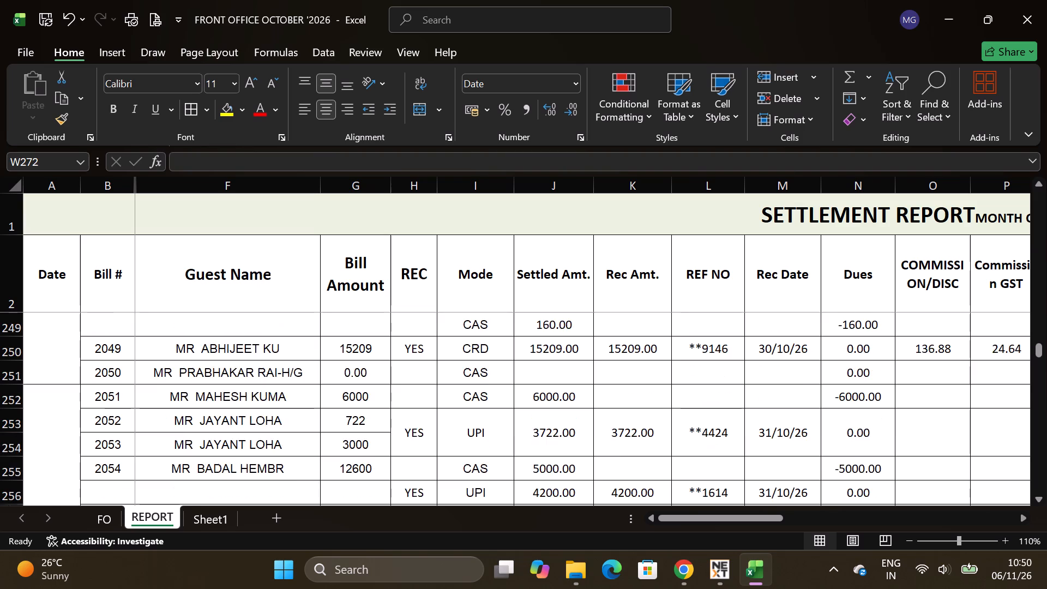
scroll(615, 382, "up", 20)
scroll(615, 382, "up", 20)
scroll(615, 382, "up", 8)
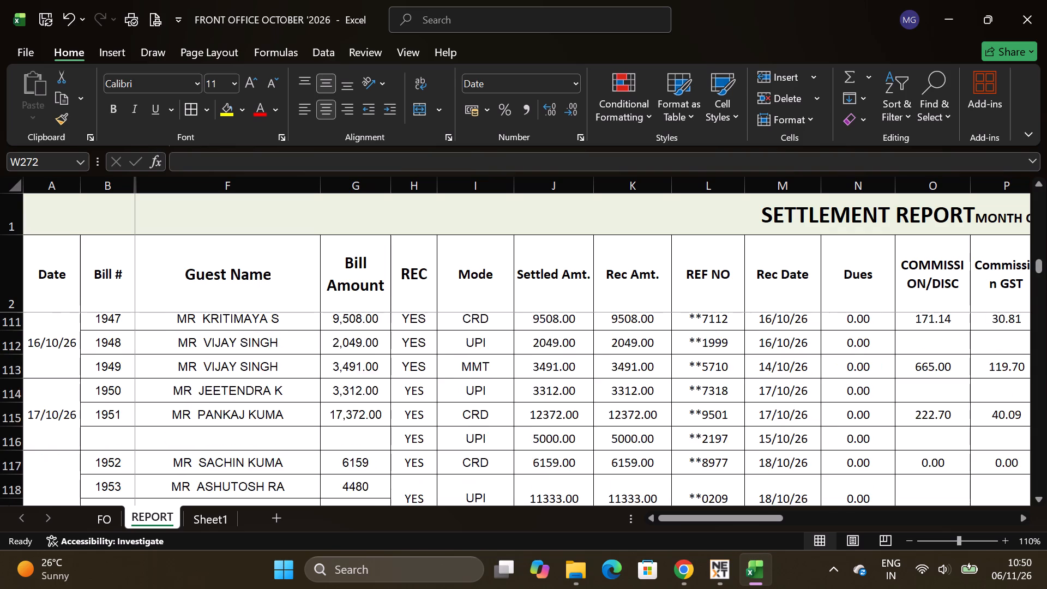
scroll(615, 382, "up", 20)
scroll(615, 382, "up", 20)
scroll(615, 382, "up", 6)
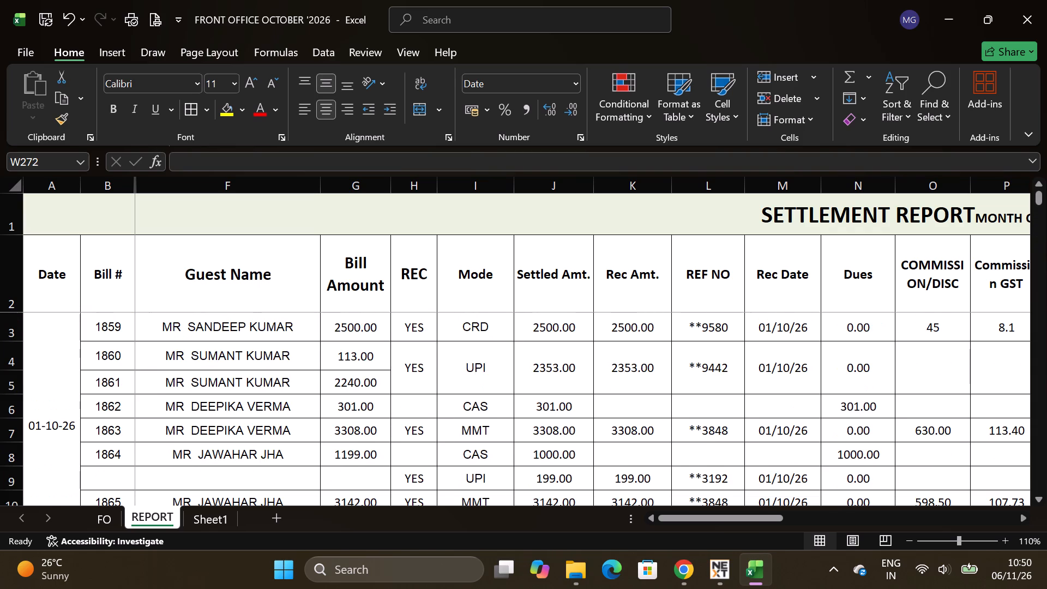
left_click_drag(556, 323, 548, 588)
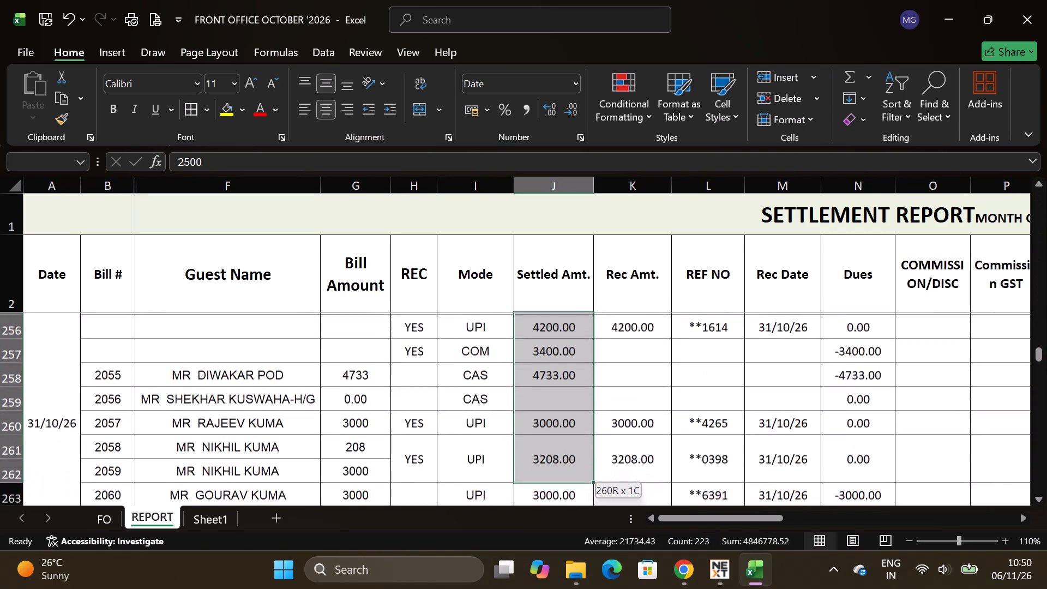
left_click_drag(548, 588, 562, 422)
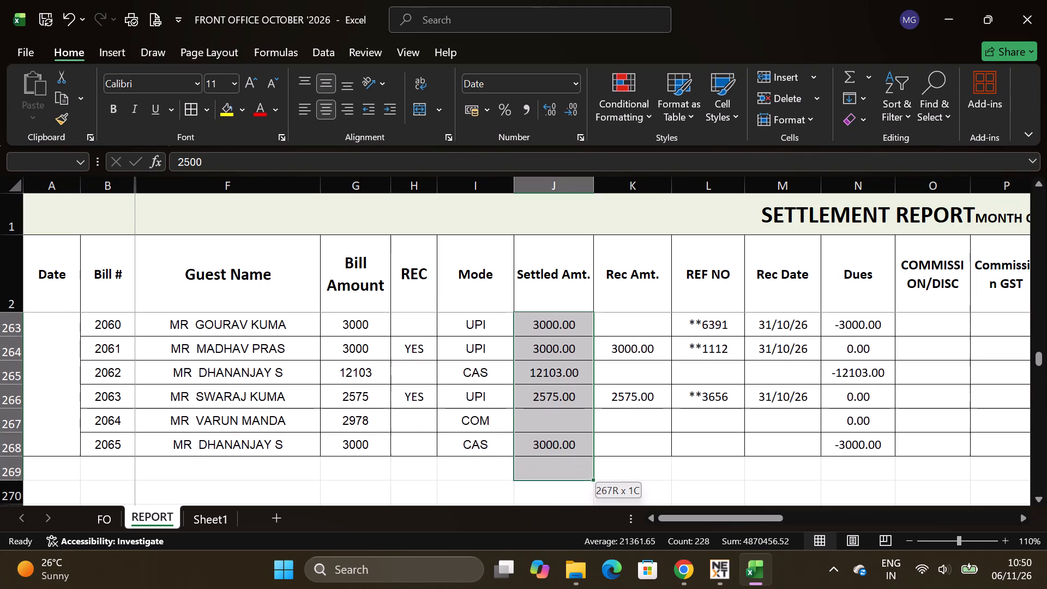
left_click_drag(562, 422, 563, 437)
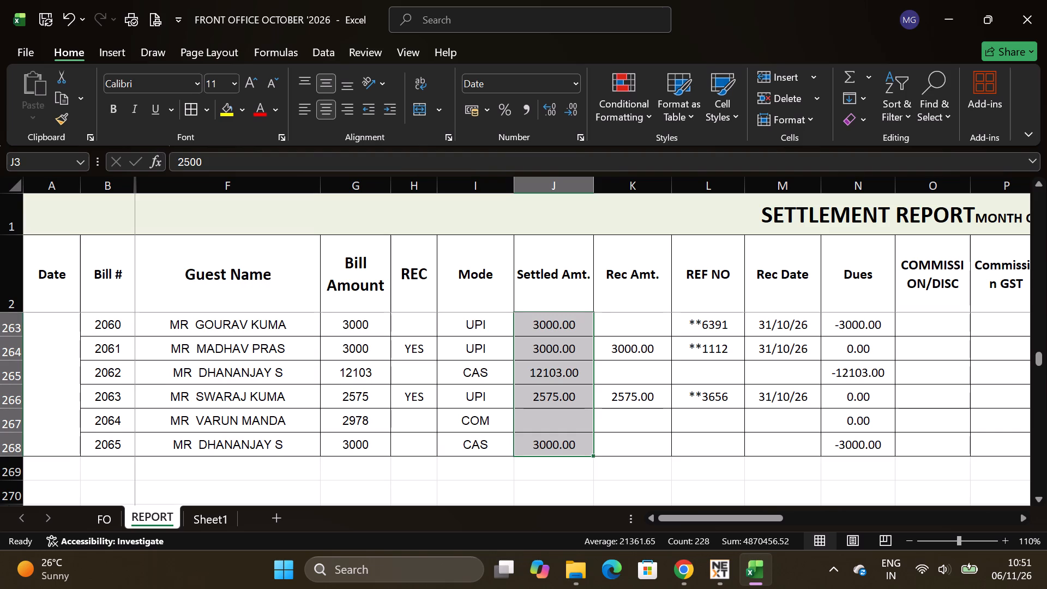
Select the Bill Amount cells of the 24/10/26 COM bills 1988 to 1995 to check their total.
scroll(348, 398, "up", 1)
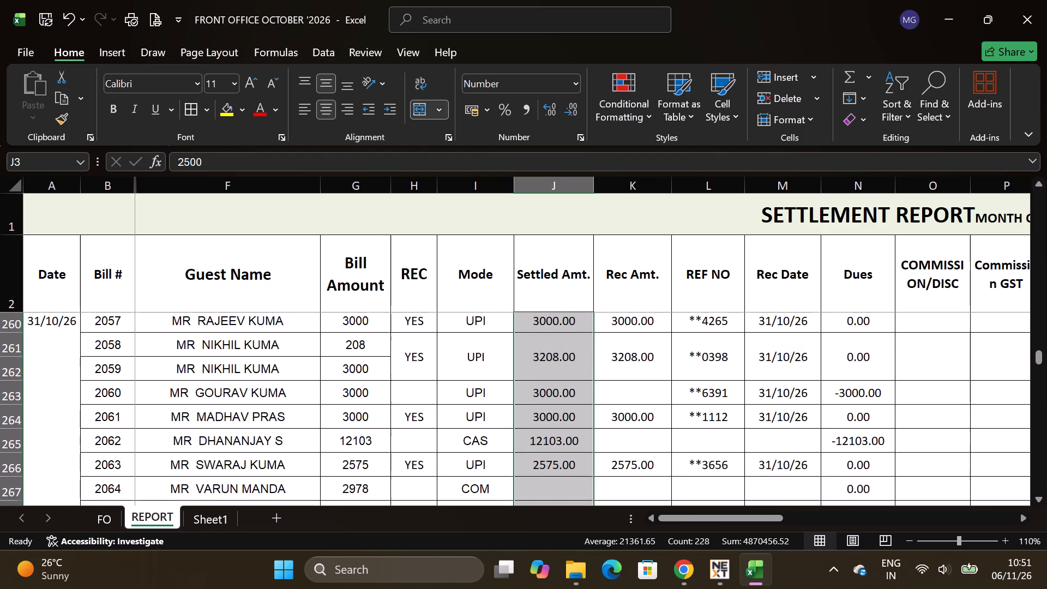
scroll(348, 398, "up", 2)
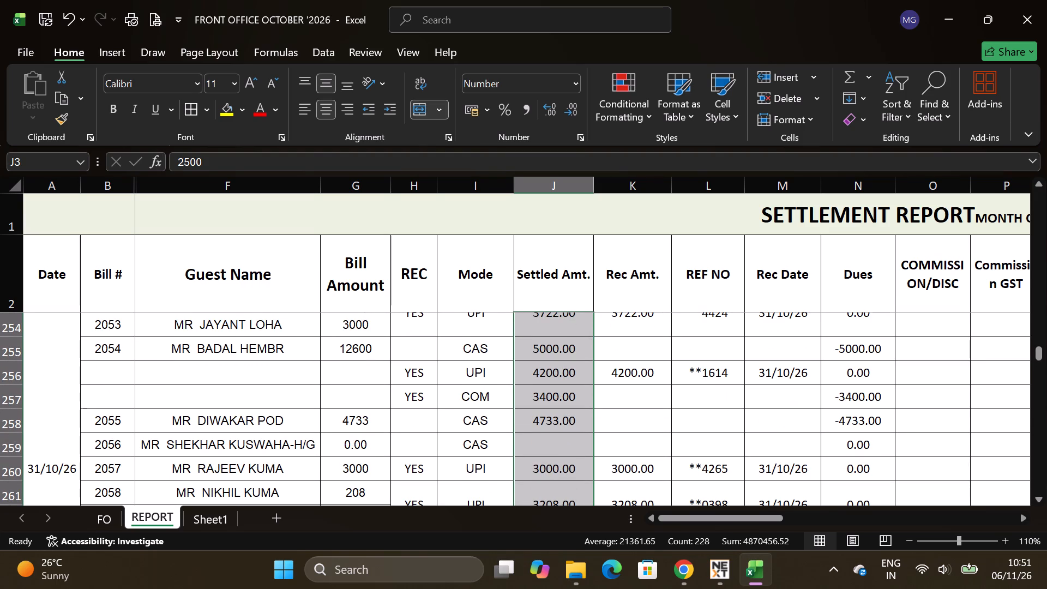
scroll(348, 395, "up", 4)
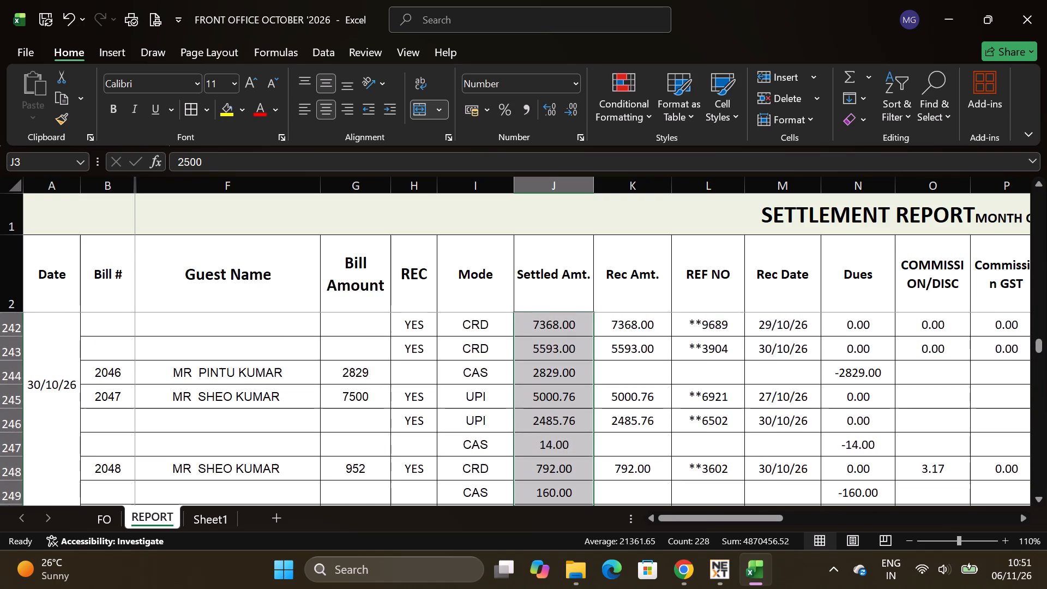
scroll(348, 395, "down", 1)
scroll(348, 395, "up", 11)
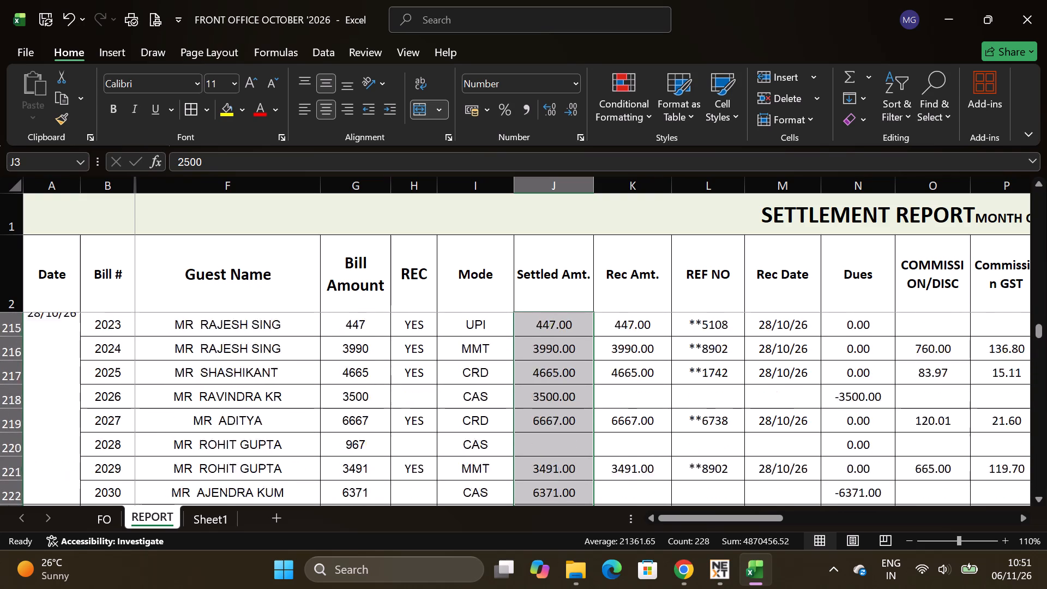
scroll(348, 395, "up", 20)
scroll(348, 393, "down", 4)
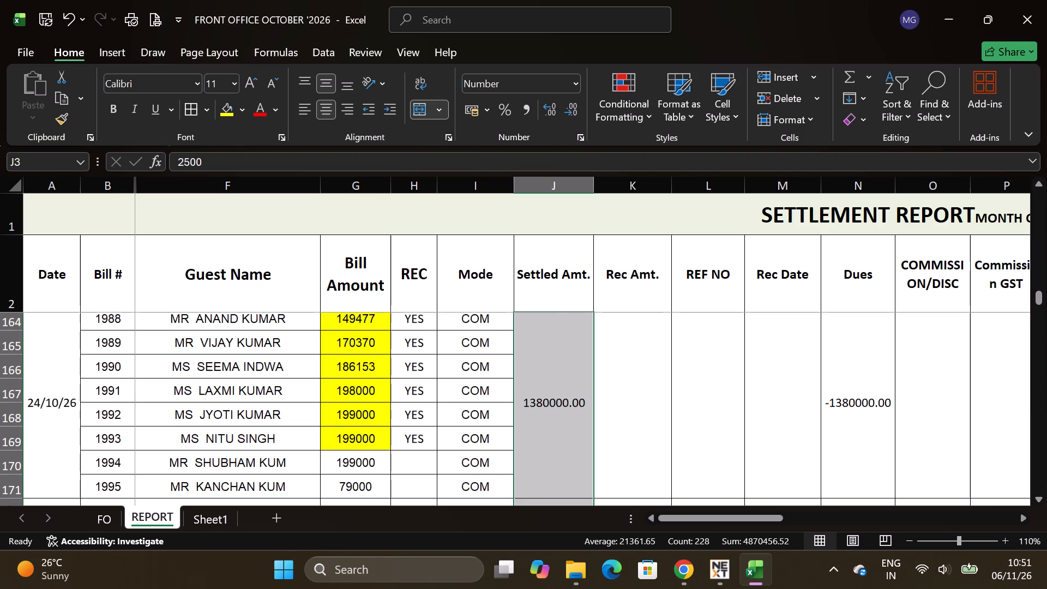
scroll(348, 392, "up", 1)
left_click_drag(350, 391, 364, 516)
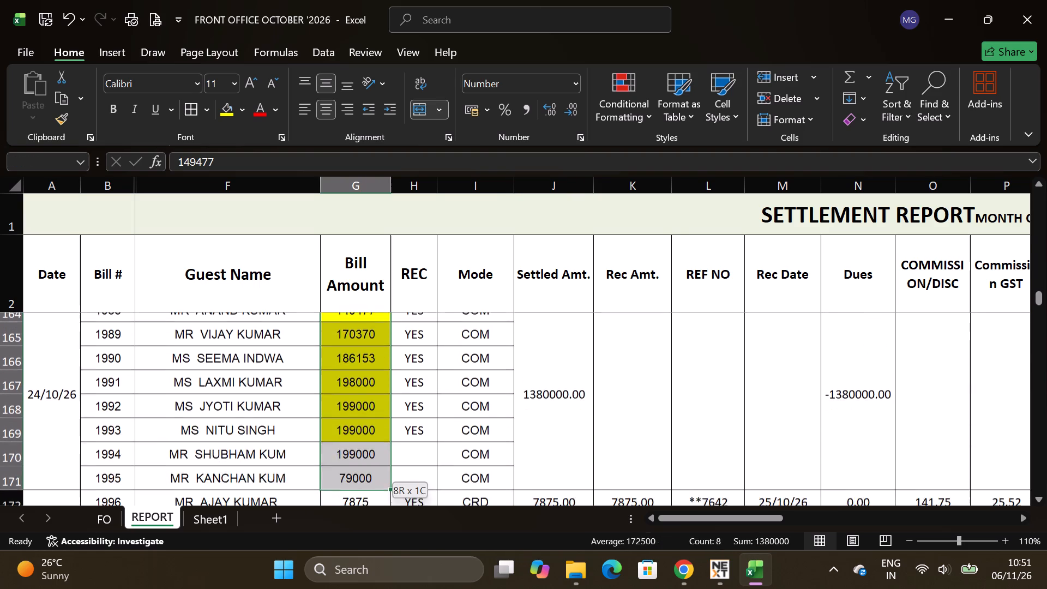
left_click_drag(364, 516, 374, 423)
Replace the Settled Amt. formula for bills 1988 to 1995 with 1380000 and enter 1380000 as their Rec Amt.
left_click(557, 394)
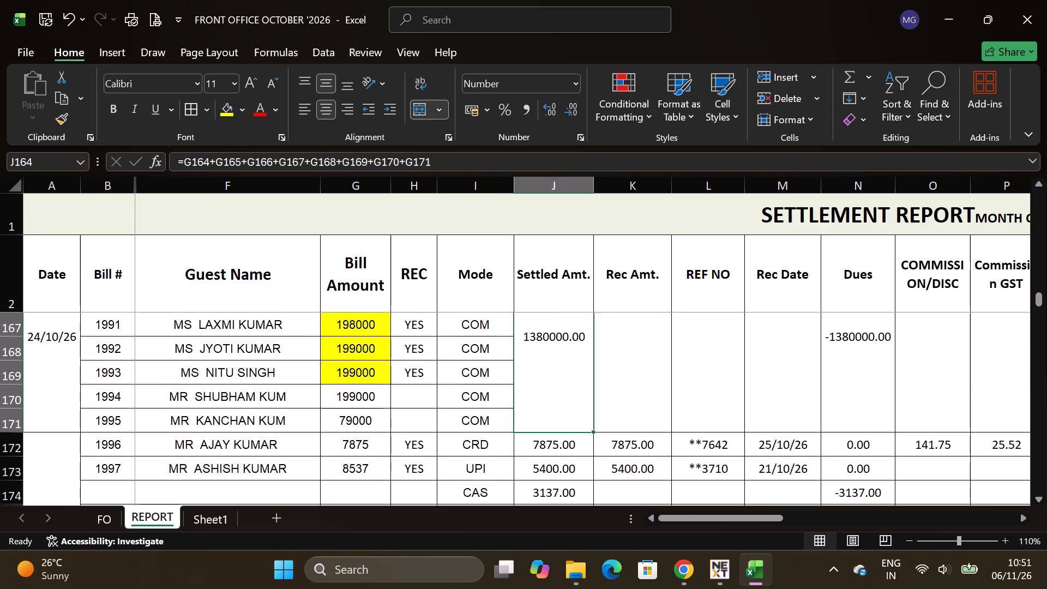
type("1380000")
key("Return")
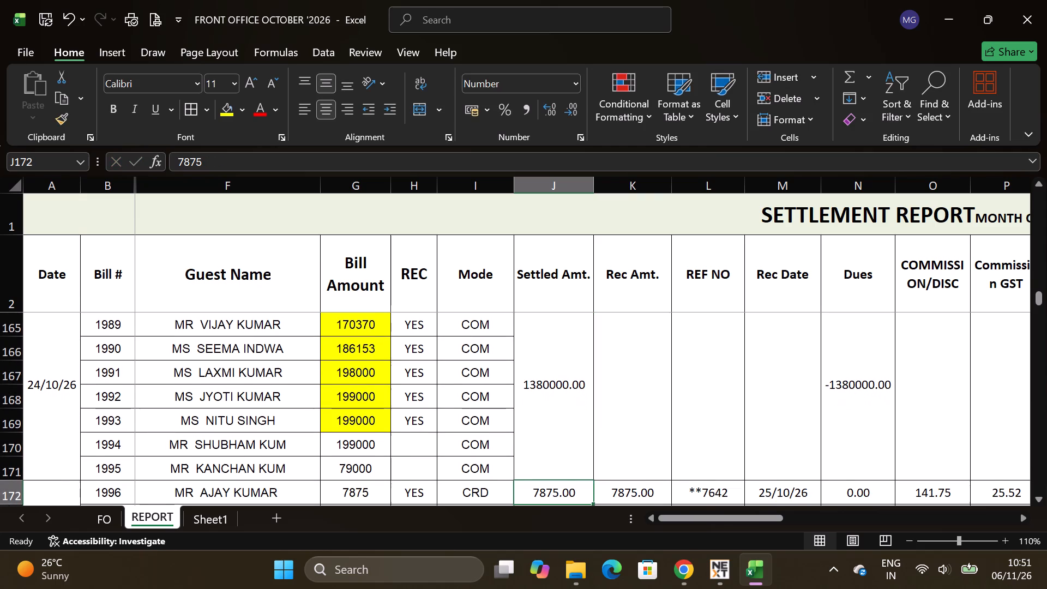
left_click(615, 375)
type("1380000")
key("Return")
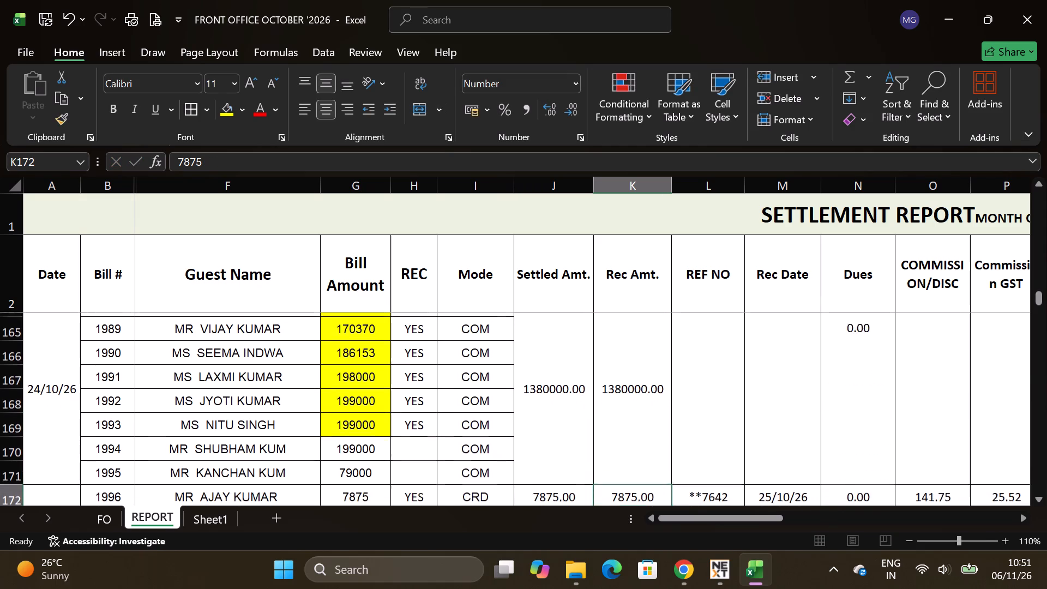
scroll(617, 374, "up", 2)
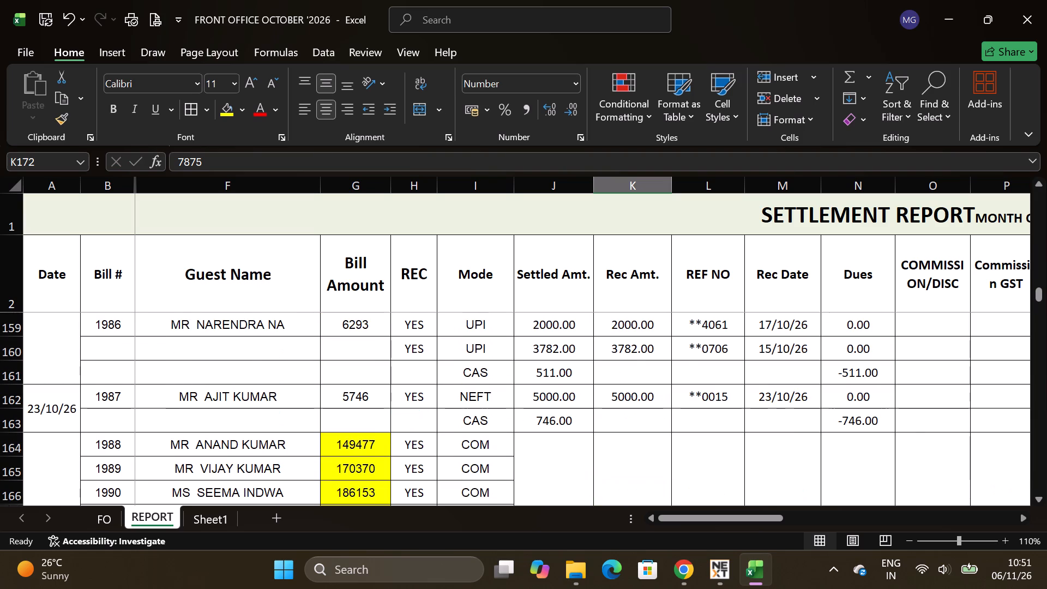
Return to the start of the settlement report and save the October front office workbook.
scroll(621, 374, "up", 4)
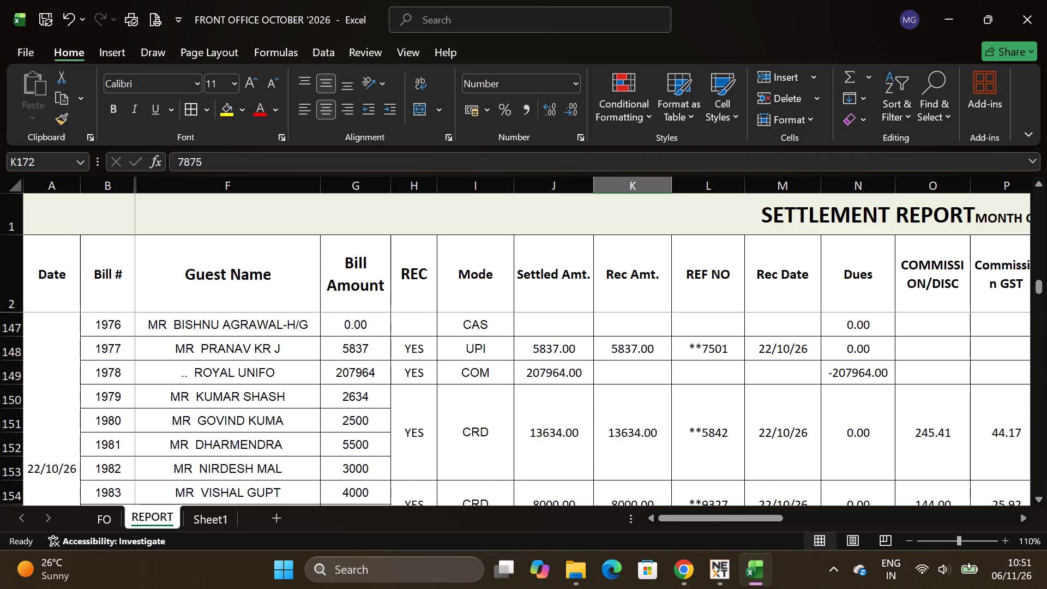
left_click(636, 378)
scroll(636, 377, "up", 17)
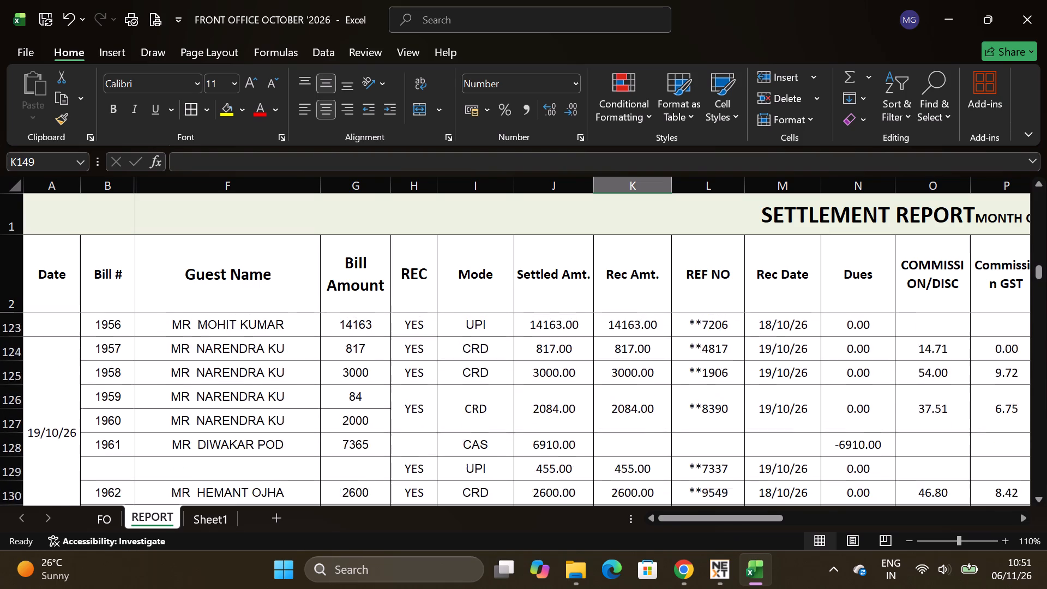
scroll(636, 377, "up", 20)
scroll(636, 377, "up", 13)
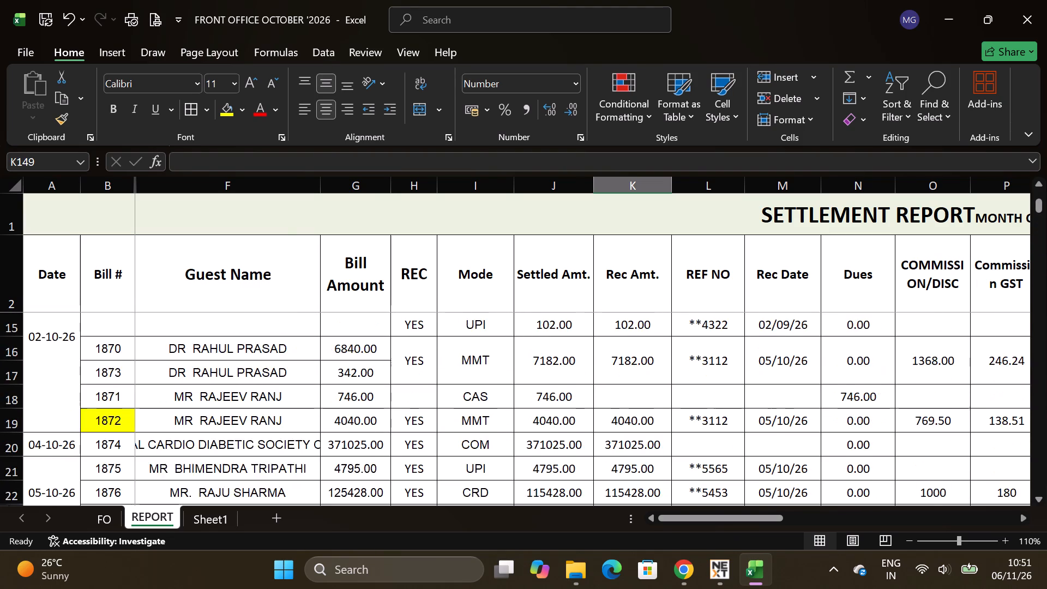
scroll(636, 377, "up", 13)
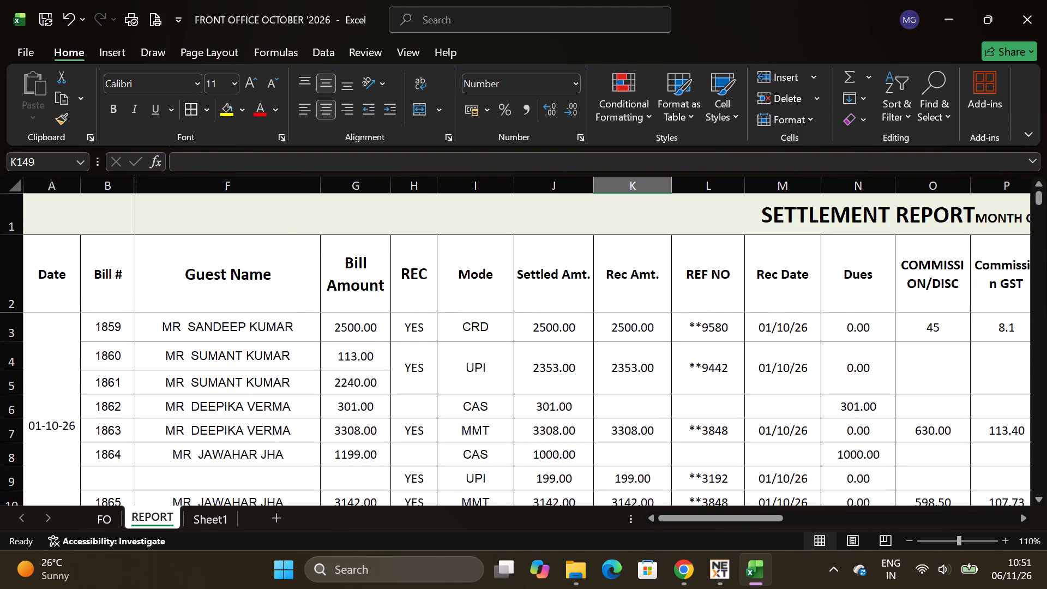
key("ctrl+s")
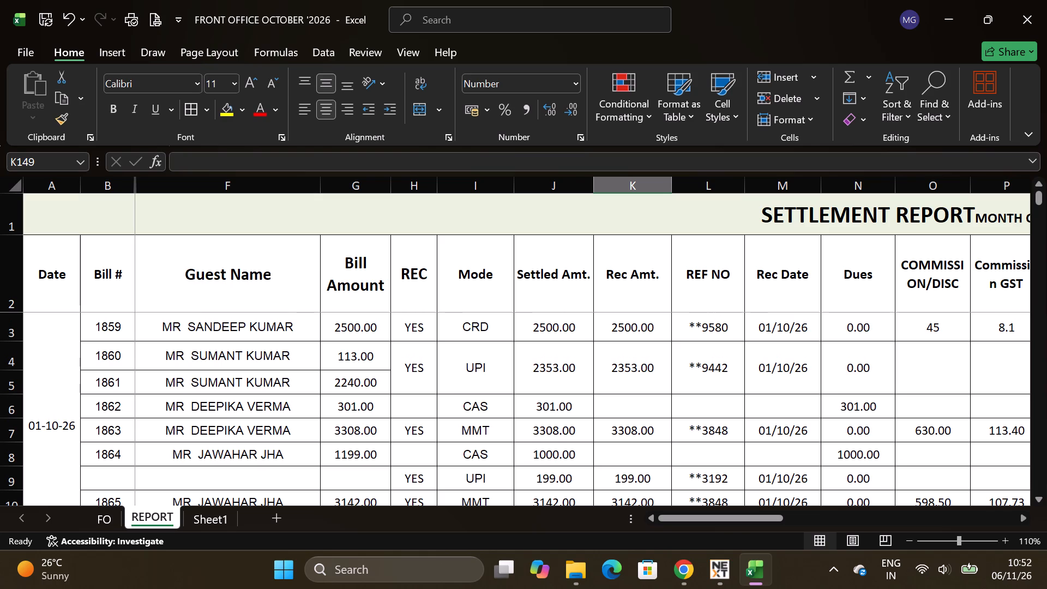
Review the October settlement report from the first bill to the last, including dues, commission, TCS, TDS and TOTAL.
scroll(631, 376, "up", 3)
left_click_drag(720, 515, 768, 517)
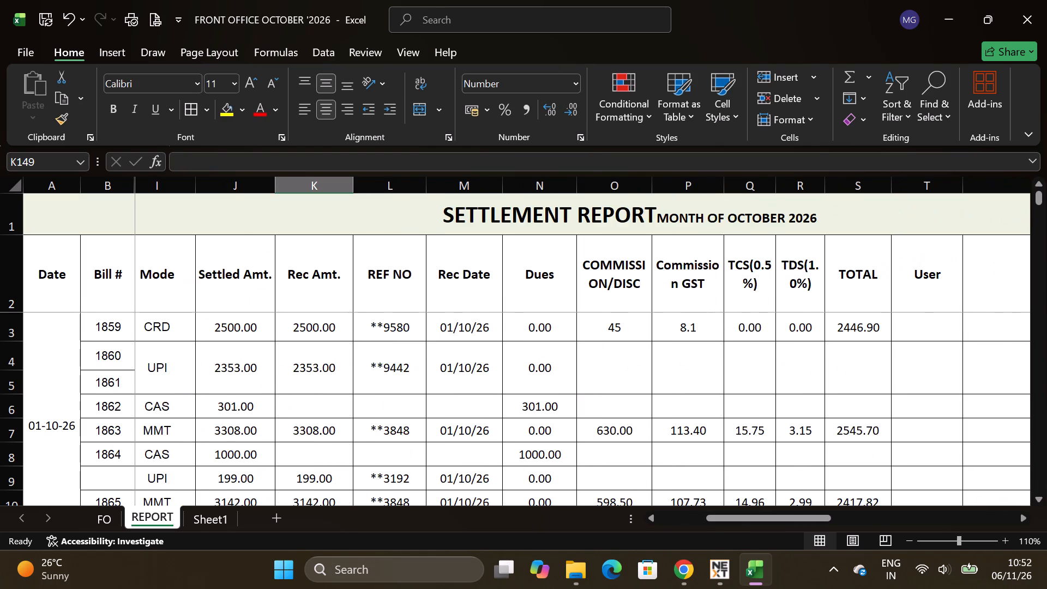
scroll(792, 451, "down", 13)
scroll(792, 450, "down", 17)
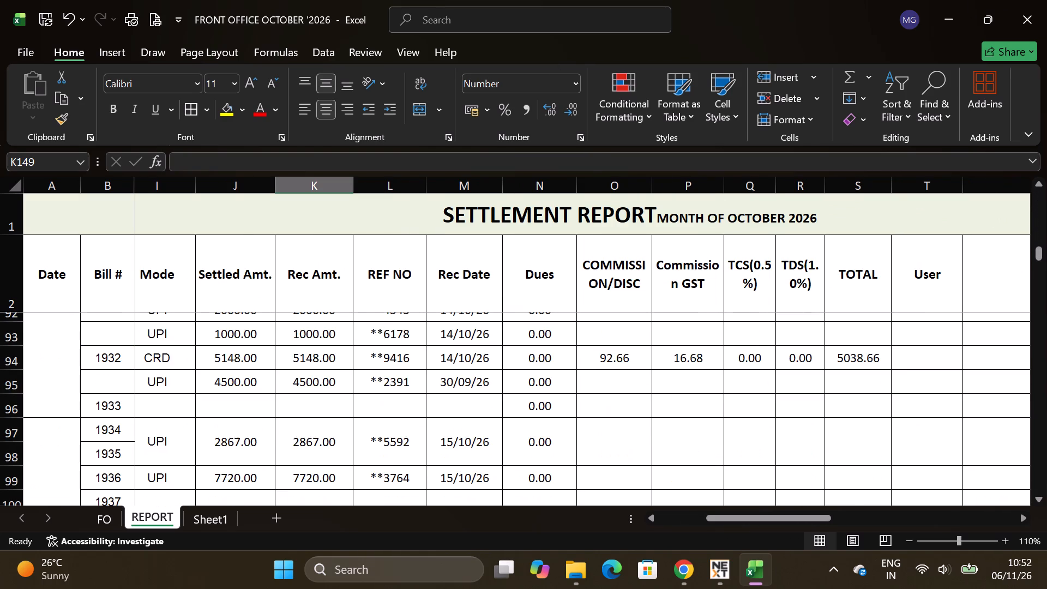
scroll(791, 449, "down", 17)
scroll(788, 443, "down", 20)
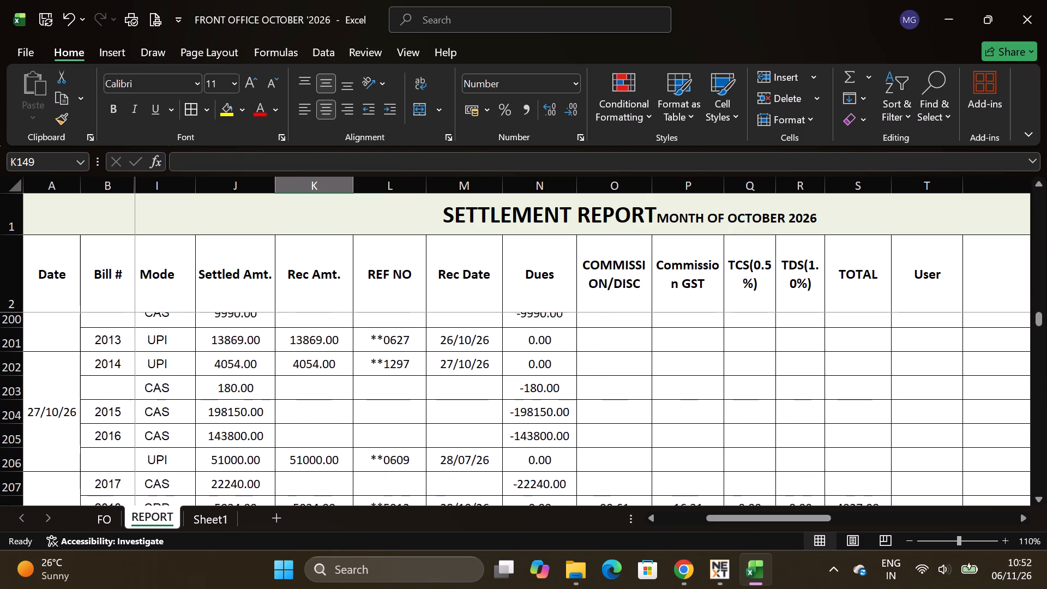
scroll(787, 441, "down", 18)
scroll(787, 441, "down", 7)
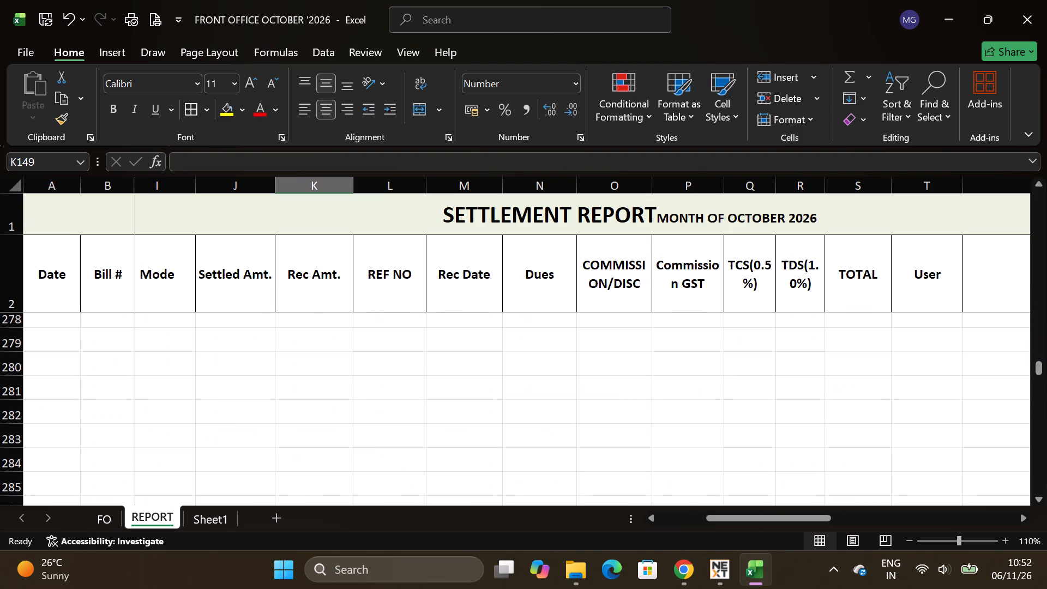
scroll(787, 441, "up", 6)
scroll(787, 441, "up", 20)
scroll(787, 441, "up", 3)
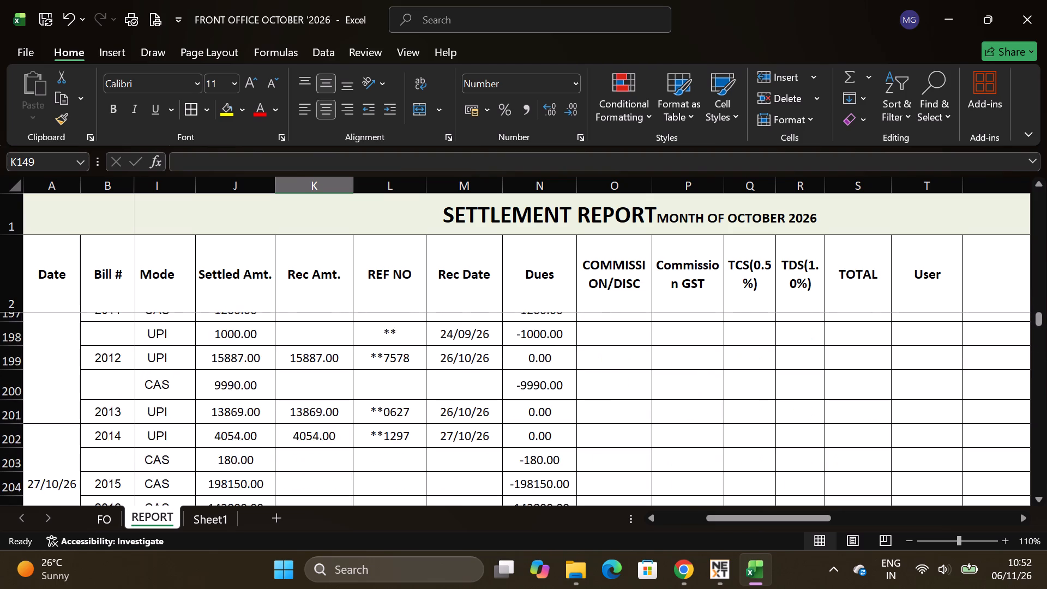
scroll(787, 441, "up", 20)
scroll(787, 441, "up", 19)
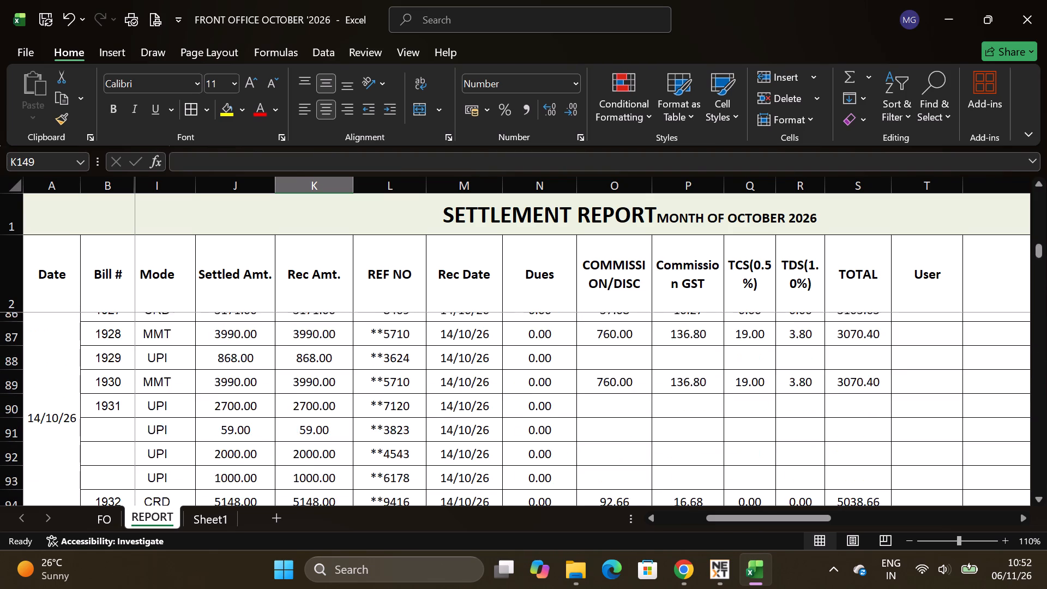
scroll(787, 441, "up", 20)
scroll(787, 441, "up", 19)
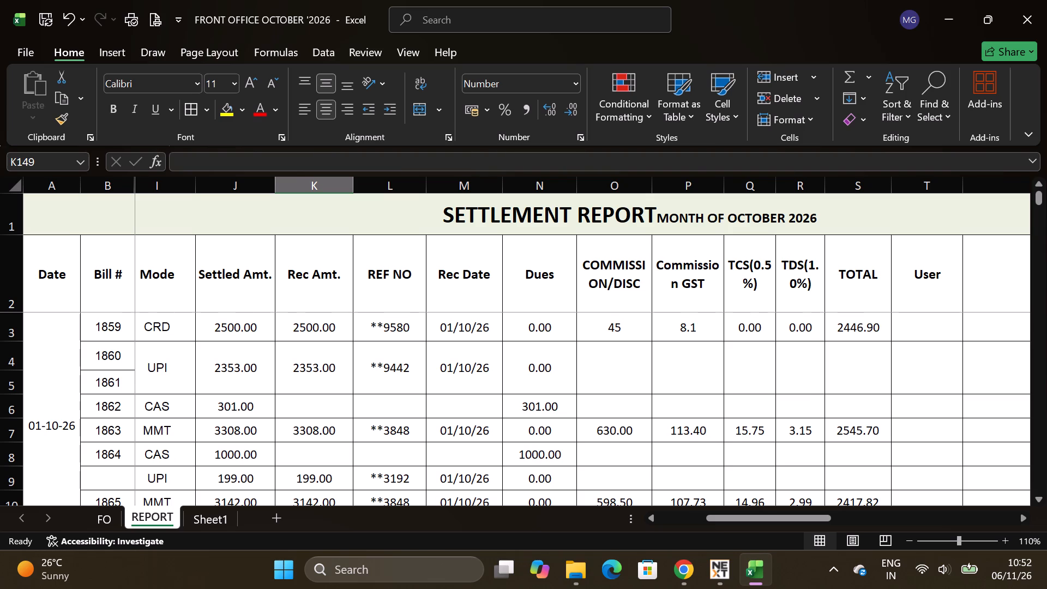
Save the October front office workbook and close it.
key("ctrl+s")
left_click(1024, 16)
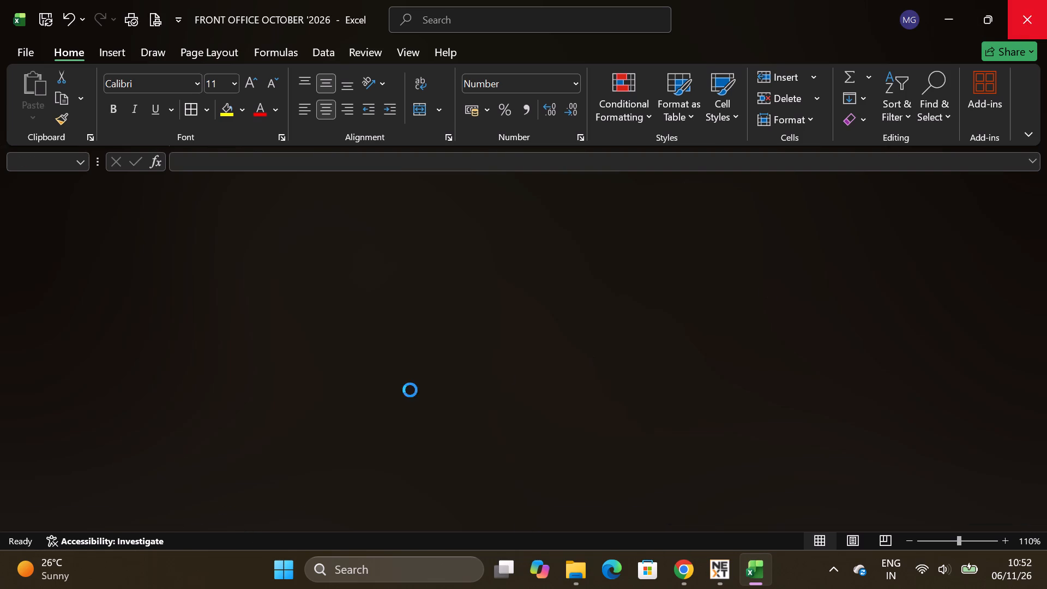
Exit Match Bills - Receipts for STATE BANK OF INDIA in Fortune Next.
left_click(858, 519)
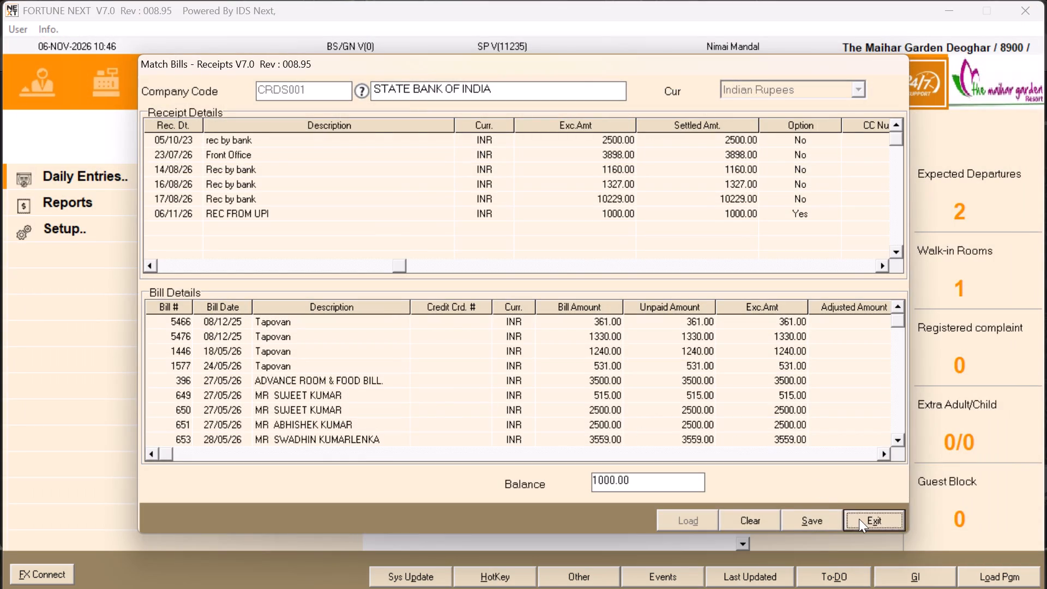
Open Travel Agent Commissions and enter TRAM001 (MAKE MY TRIP) as the company.
left_click(460, 179)
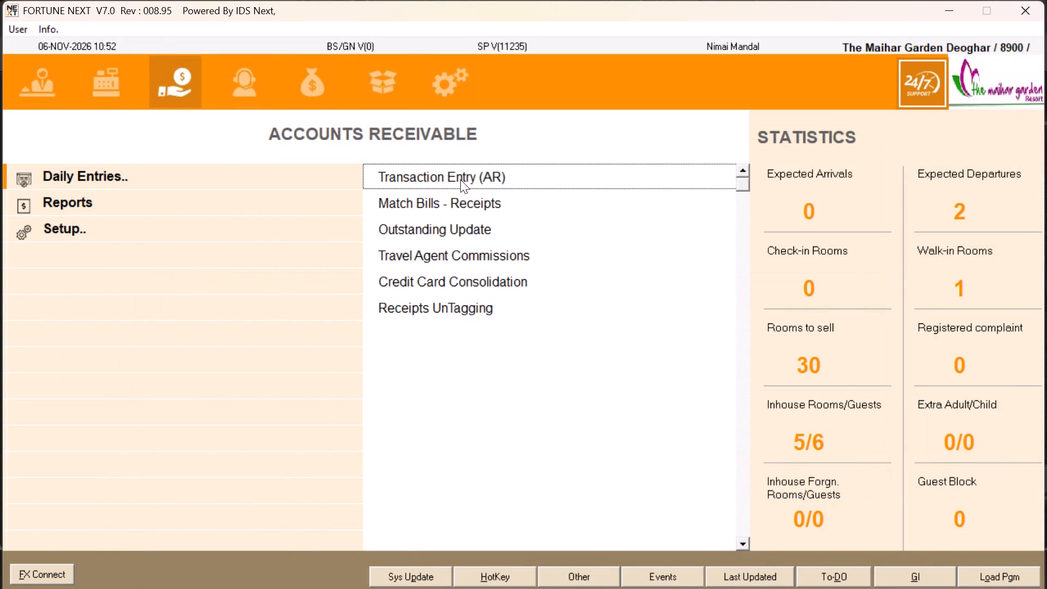
left_click(459, 205)
left_click(472, 177)
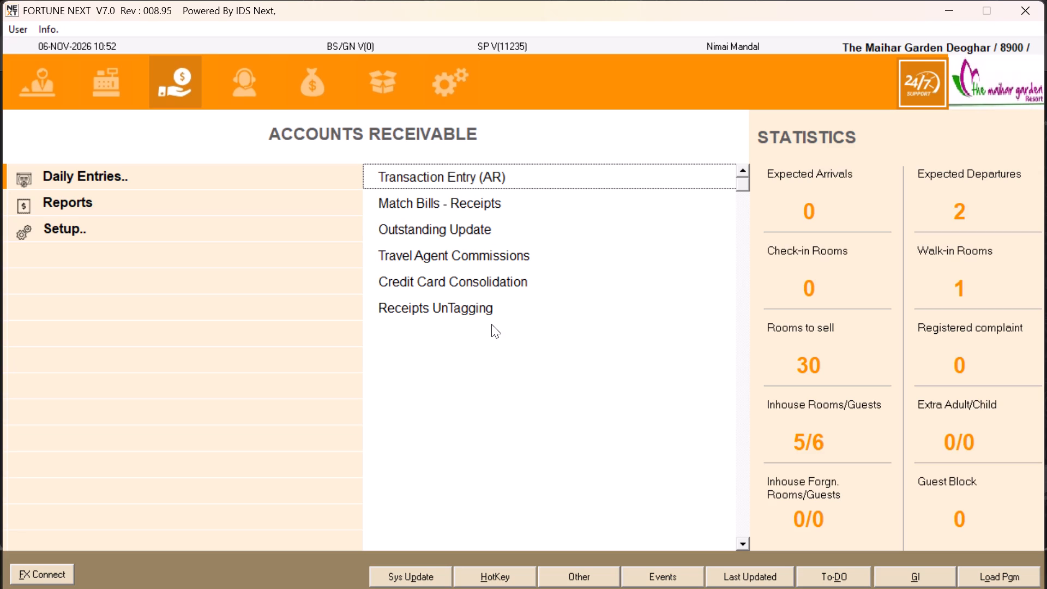
left_click(495, 254)
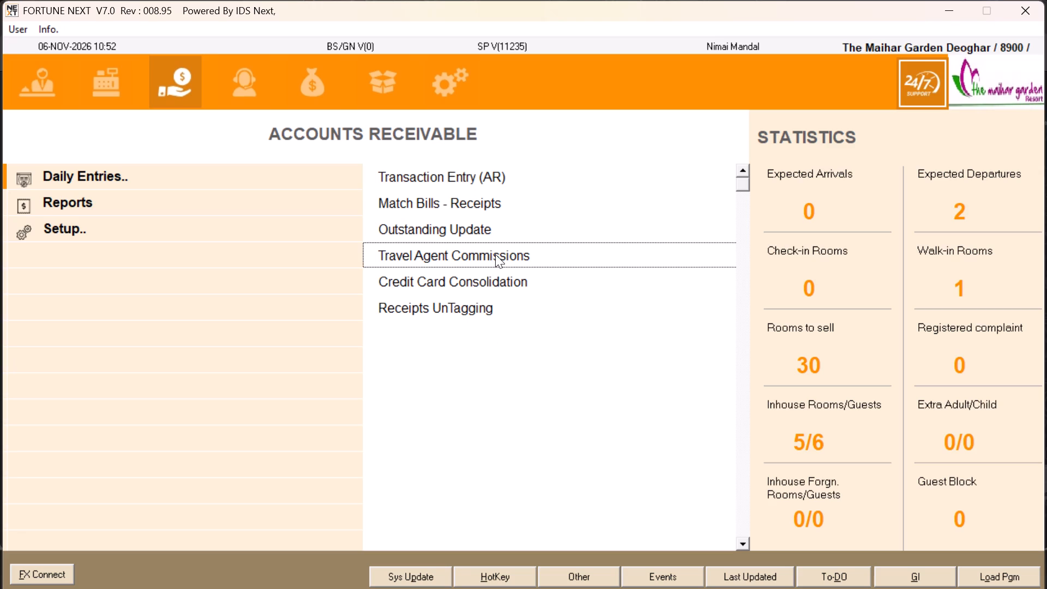
key("Return")
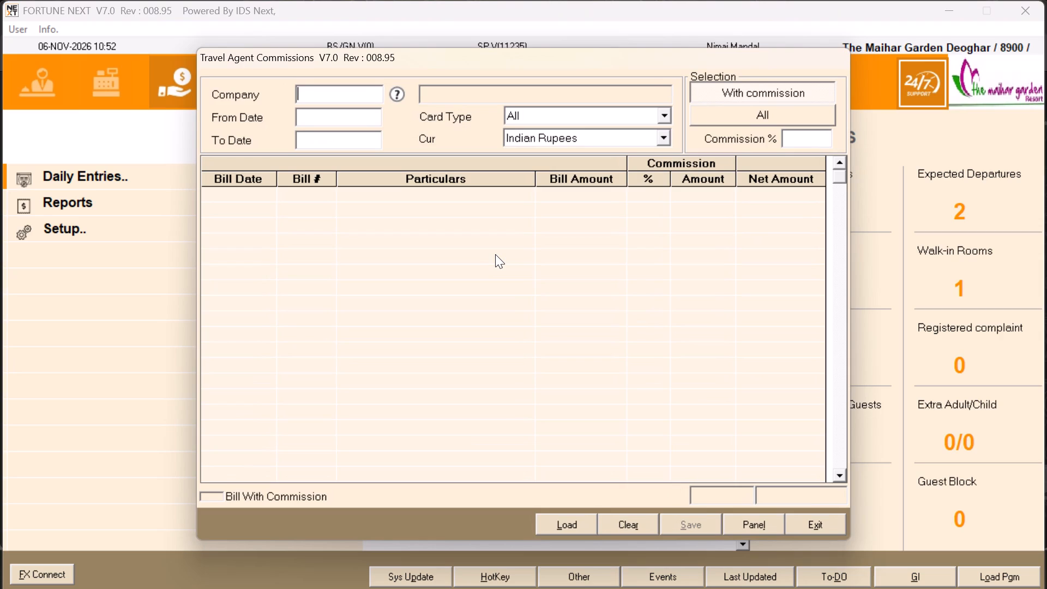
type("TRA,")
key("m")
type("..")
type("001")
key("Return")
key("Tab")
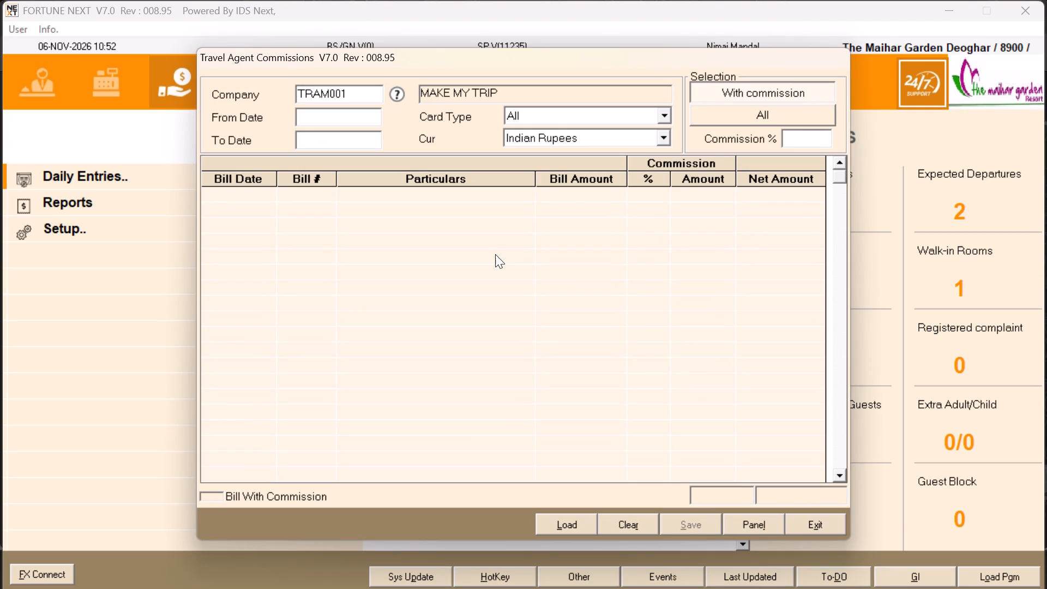
Set the commission period from 01-OCT-2026 to 31-OCT-2026.
scroll(495, 254, "up", 1)
double_click(320, 114)
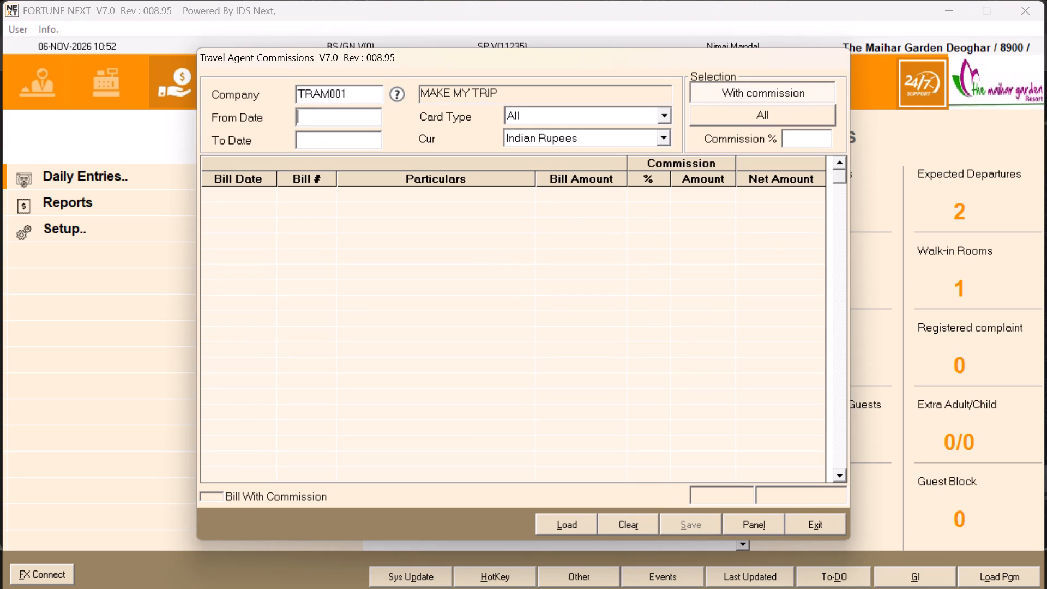
left_click(316, 113)
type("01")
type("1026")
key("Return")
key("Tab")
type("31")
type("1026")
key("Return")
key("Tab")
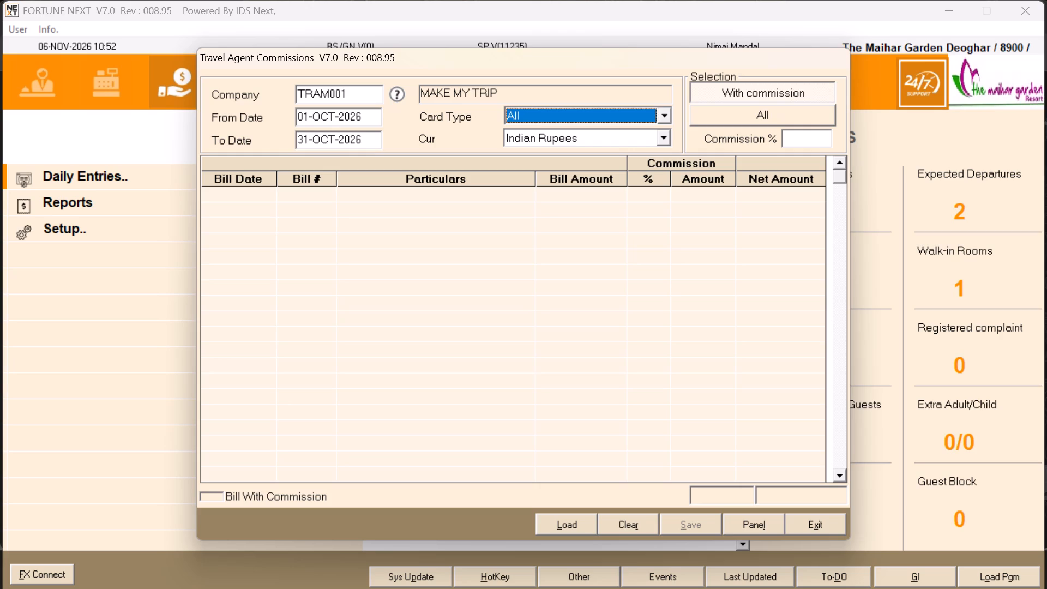
Load the travel agent bills for all card types in Indian Rupees with commission 0.00%, and exit Travel Agent Commissions.
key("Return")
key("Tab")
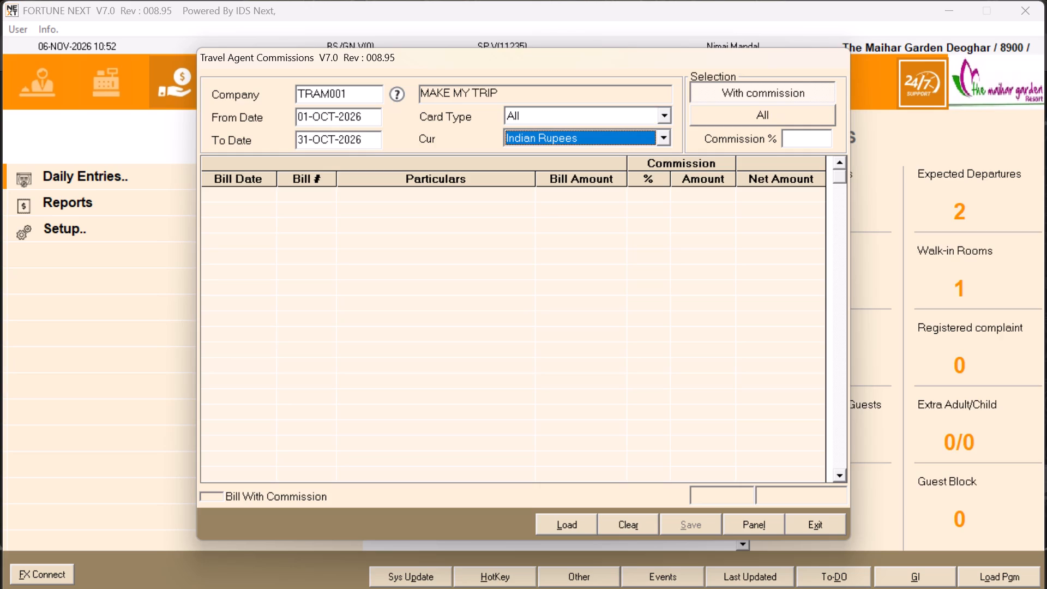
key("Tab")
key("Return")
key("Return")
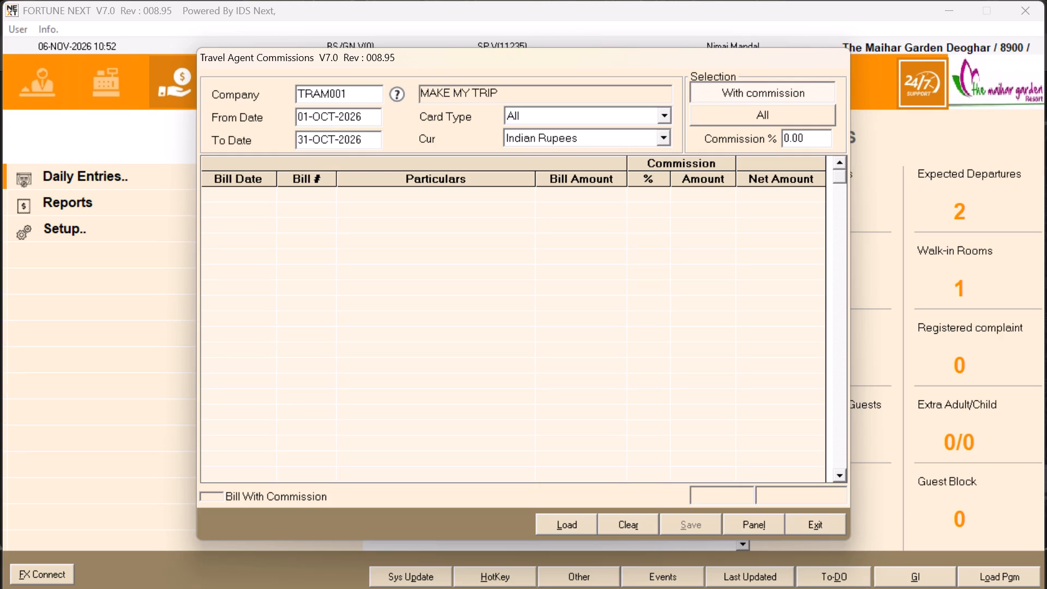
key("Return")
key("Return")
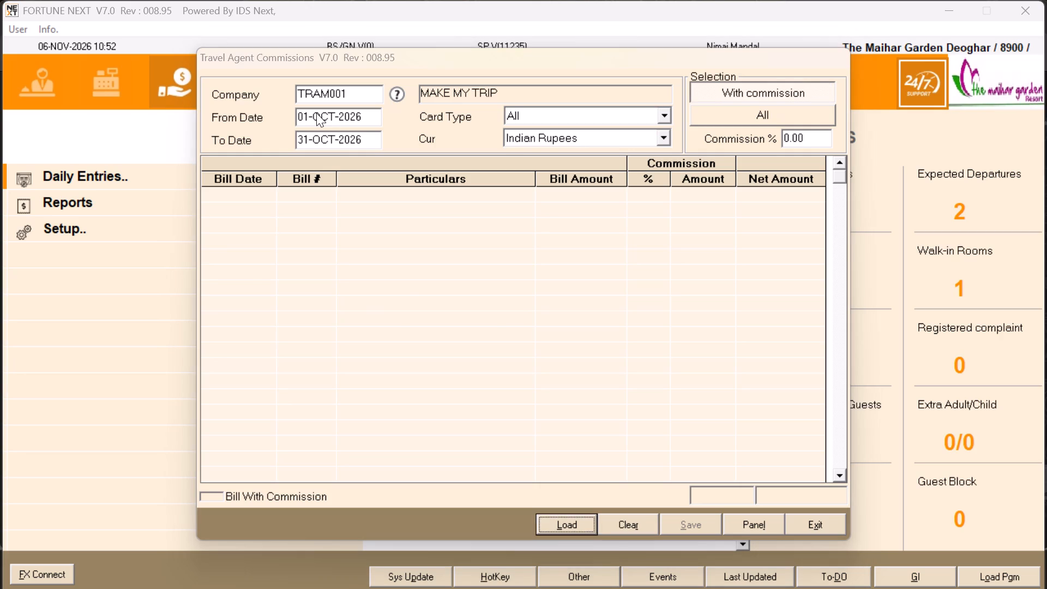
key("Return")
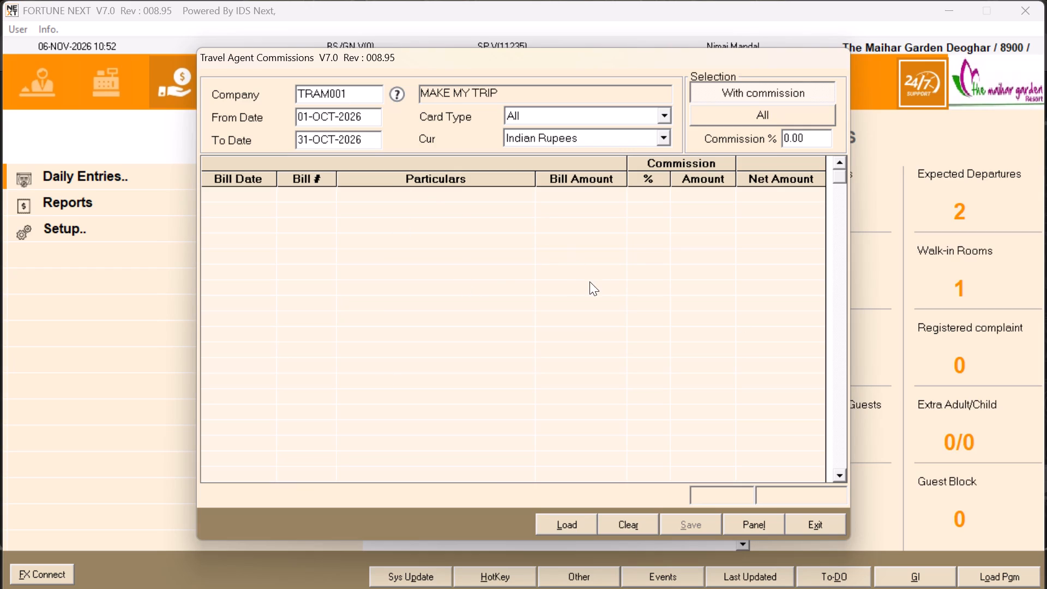
left_click(820, 527)
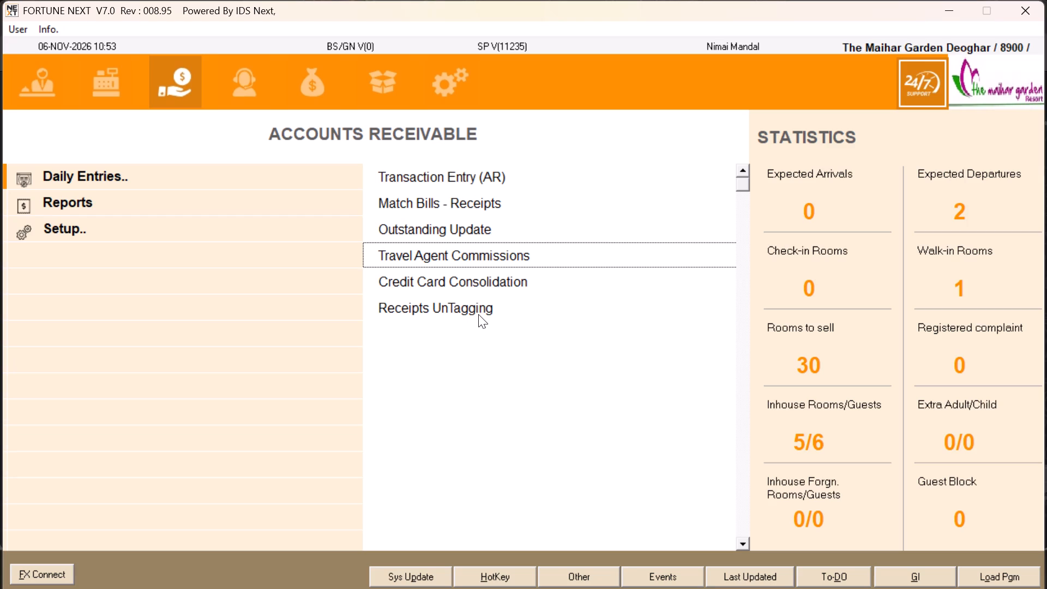
Open Transaction Entry (AR) from the Accounts Receivable daily entries.
left_click(483, 211)
left_click(483, 238)
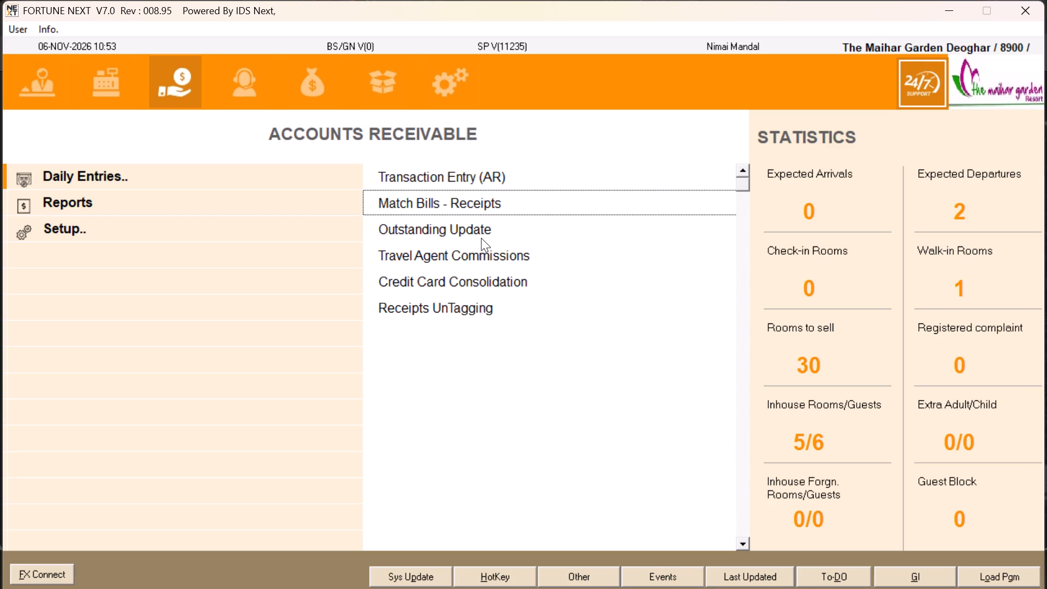
left_click(486, 199)
left_click(476, 177)
key("Return")
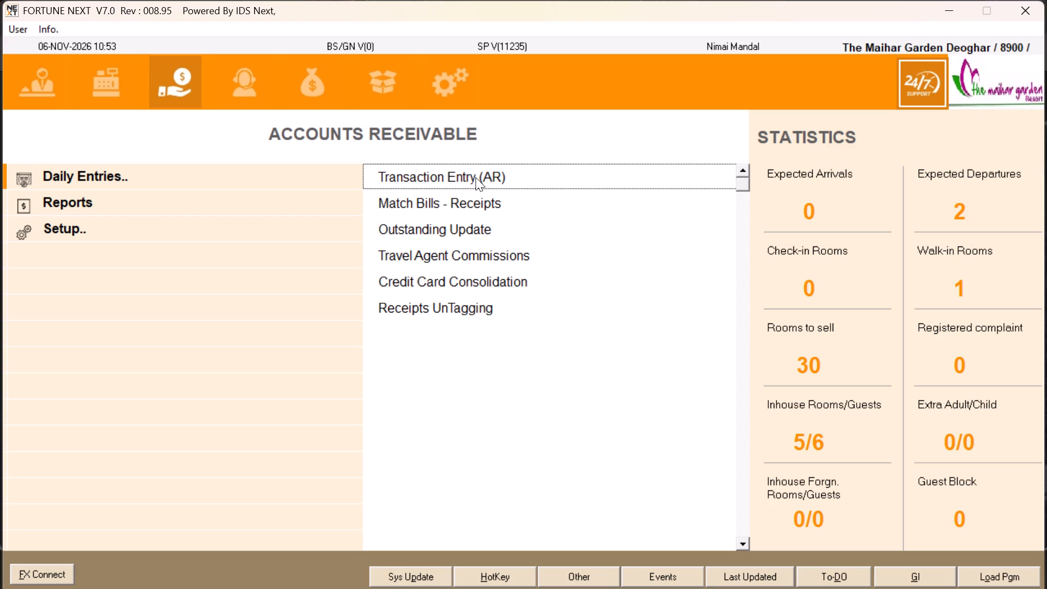
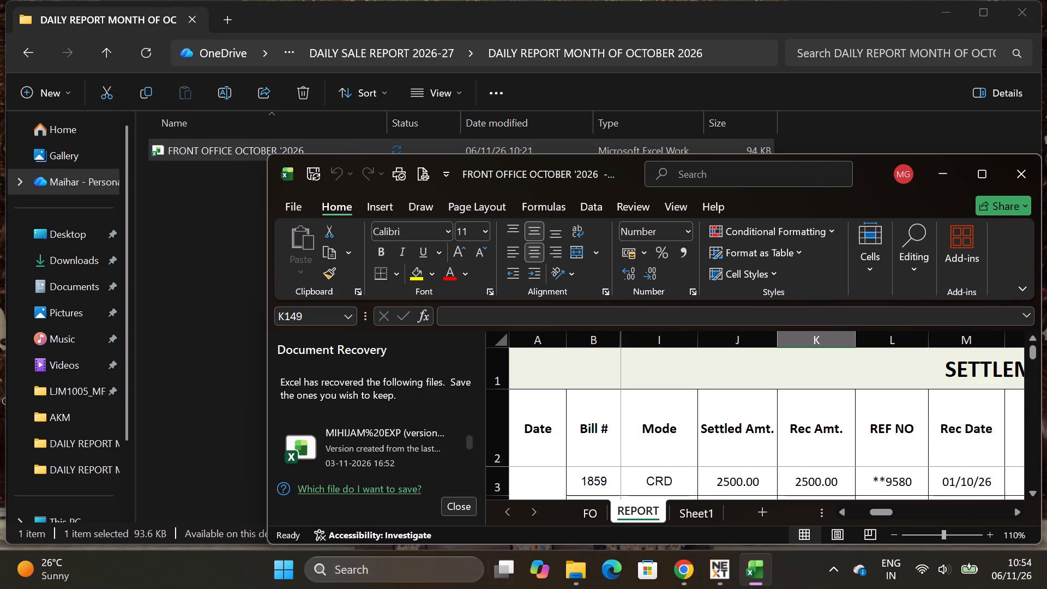
Close the Document Recovery pane in Excel, keeping the recovered files available for the next start.
left_click(455, 506)
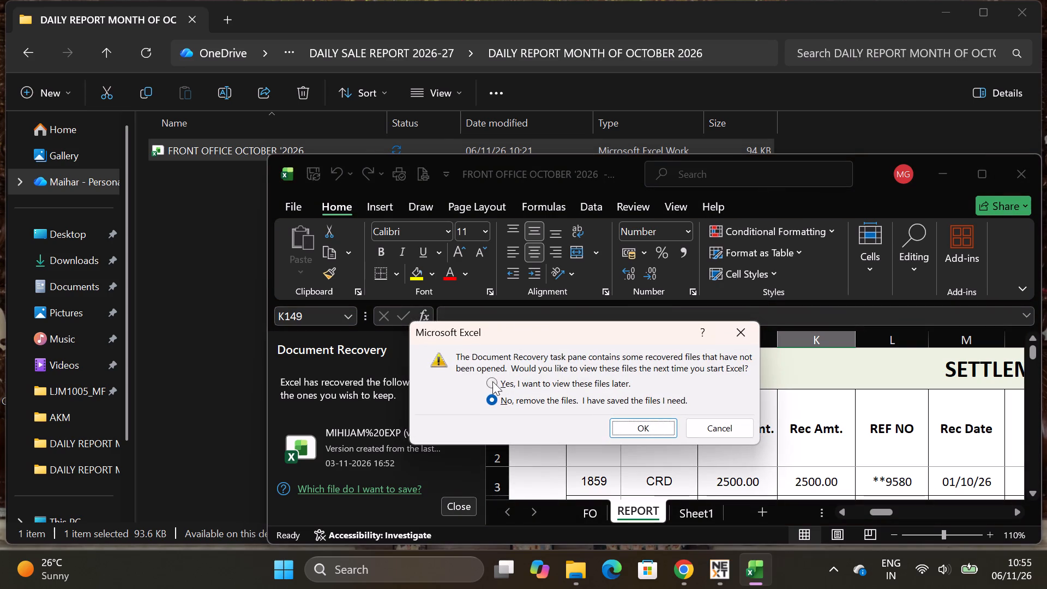
left_click(506, 382)
left_click(639, 433)
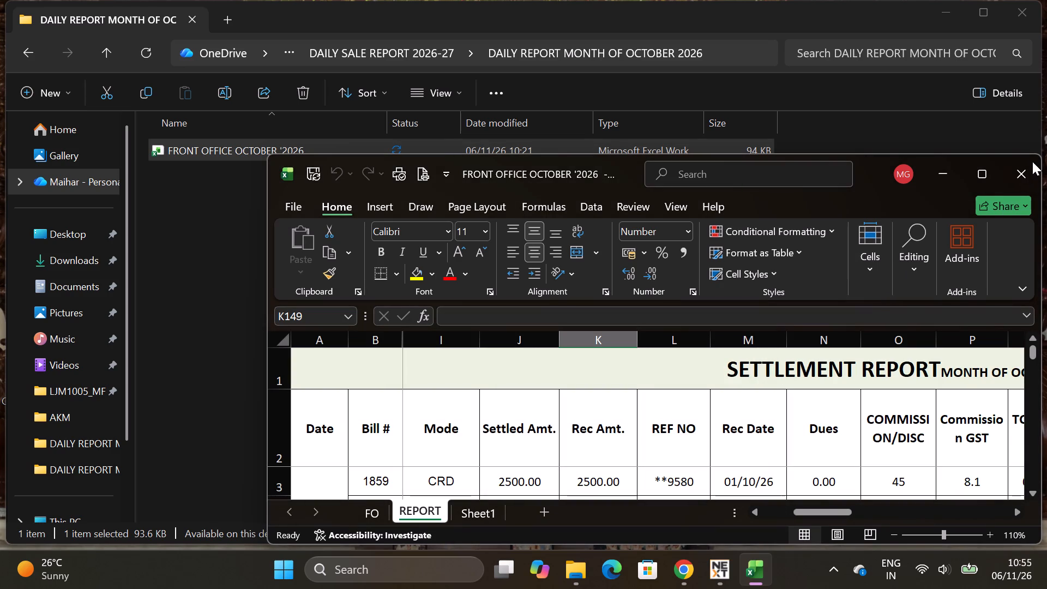
Examine the 31/10/26 bills at the end of the October settlement report, checking the REC entry of bill 2060.
left_click(984, 174)
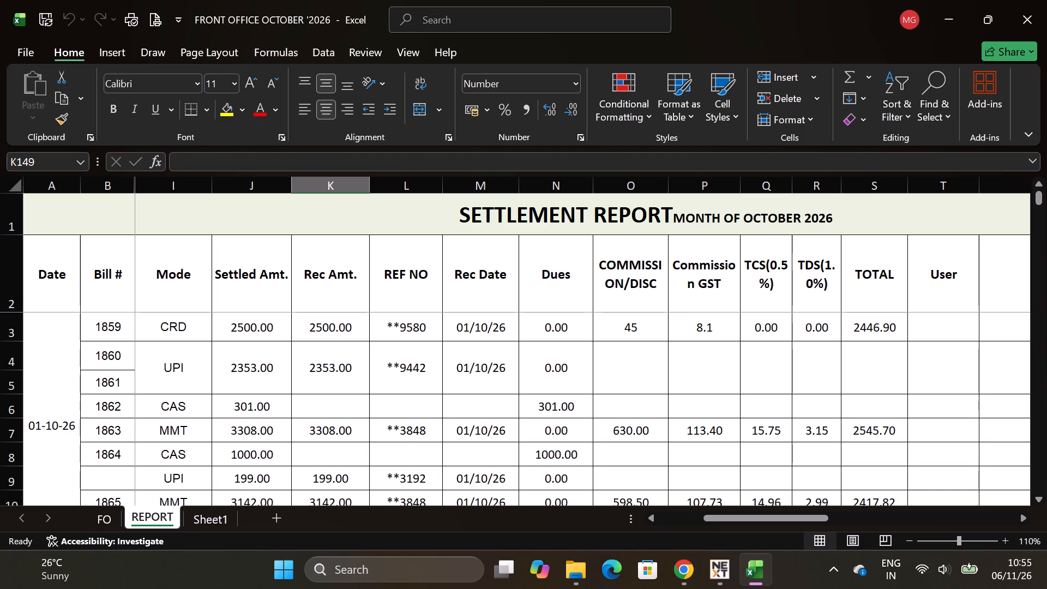
left_click_drag(733, 518, 635, 514)
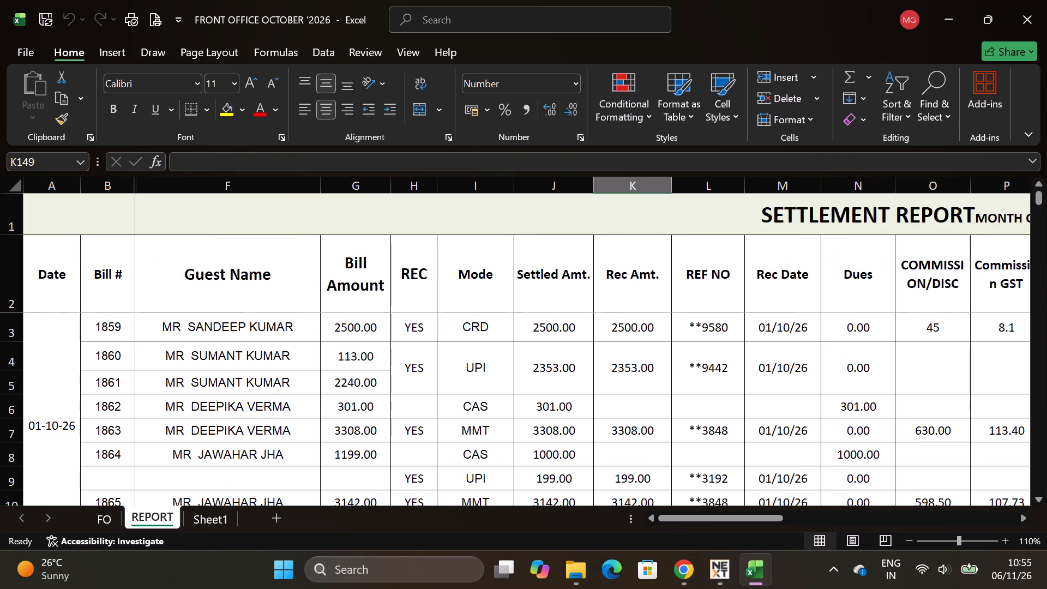
scroll(548, 485, "down", 20)
scroll(548, 485, "down", 20)
scroll(548, 485, "down", 14)
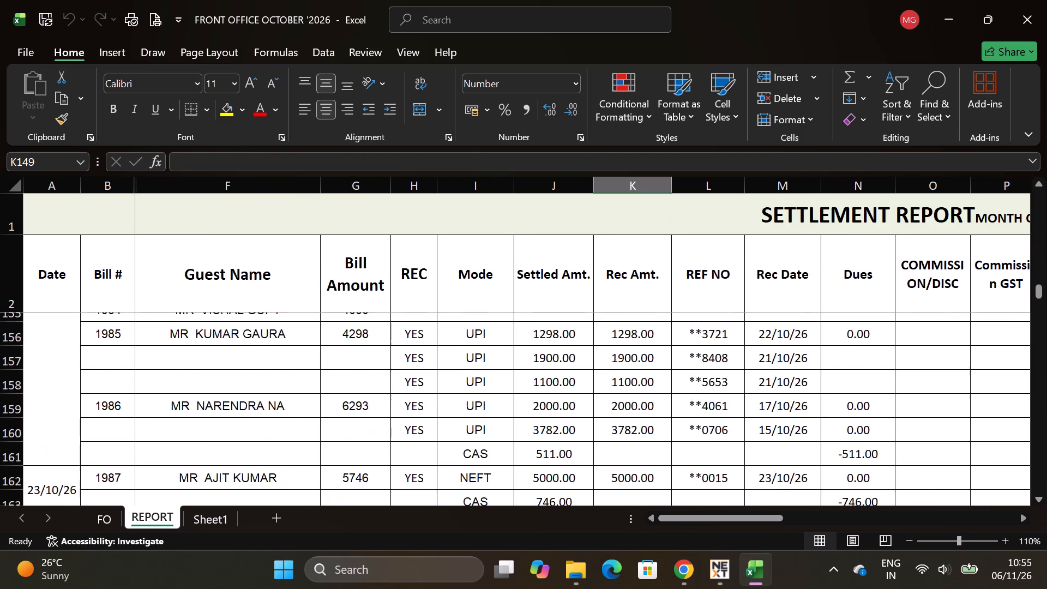
scroll(557, 494, "down", 20)
scroll(557, 494, "down", 20)
scroll(557, 494, "down", 4)
scroll(557, 494, "up", 3)
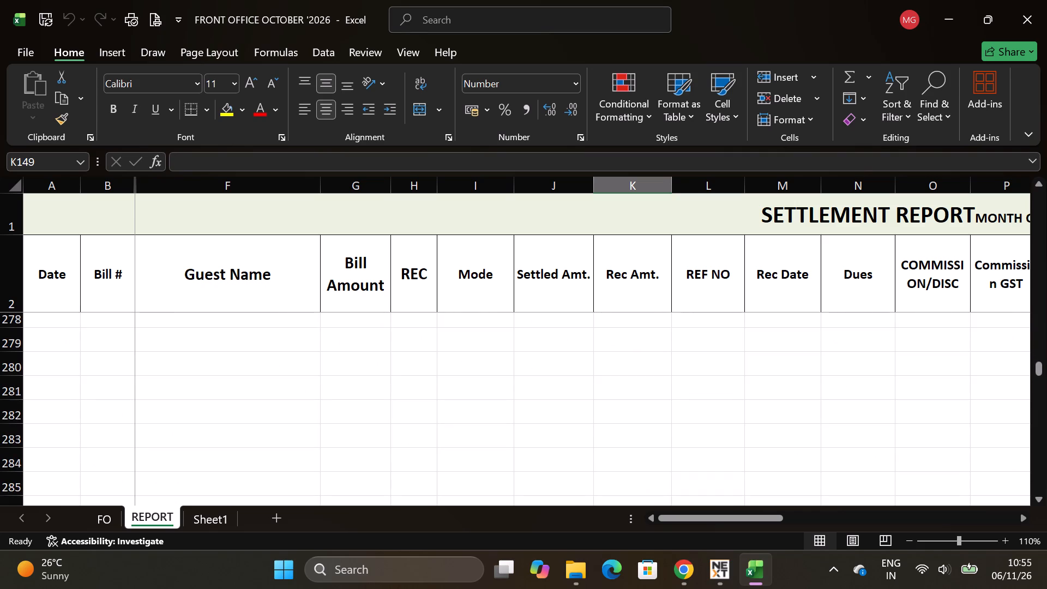
scroll(557, 494, "up", 8)
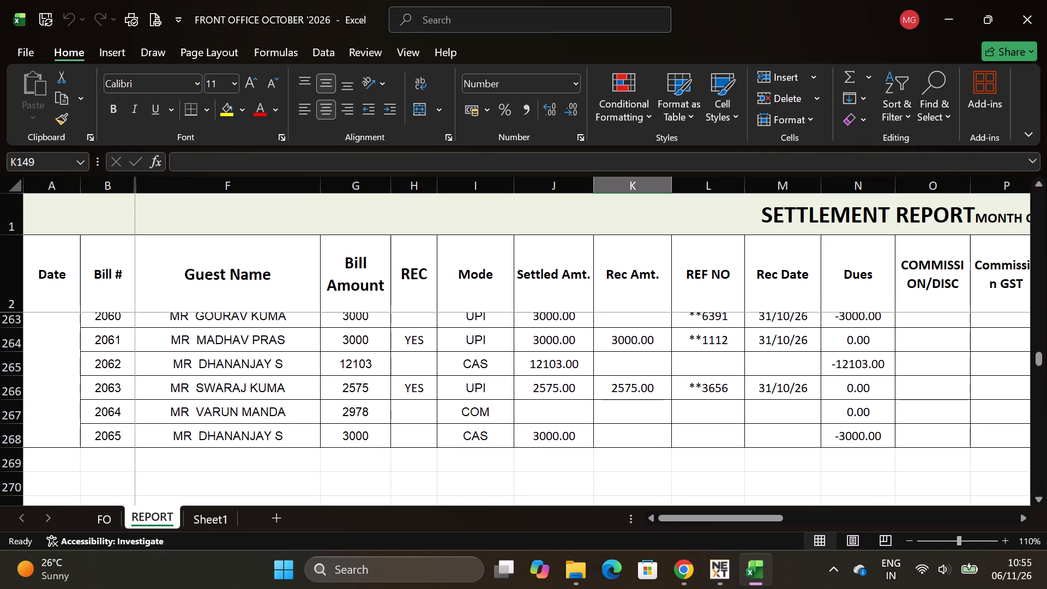
scroll(566, 478, "up", 1)
left_click(571, 389)
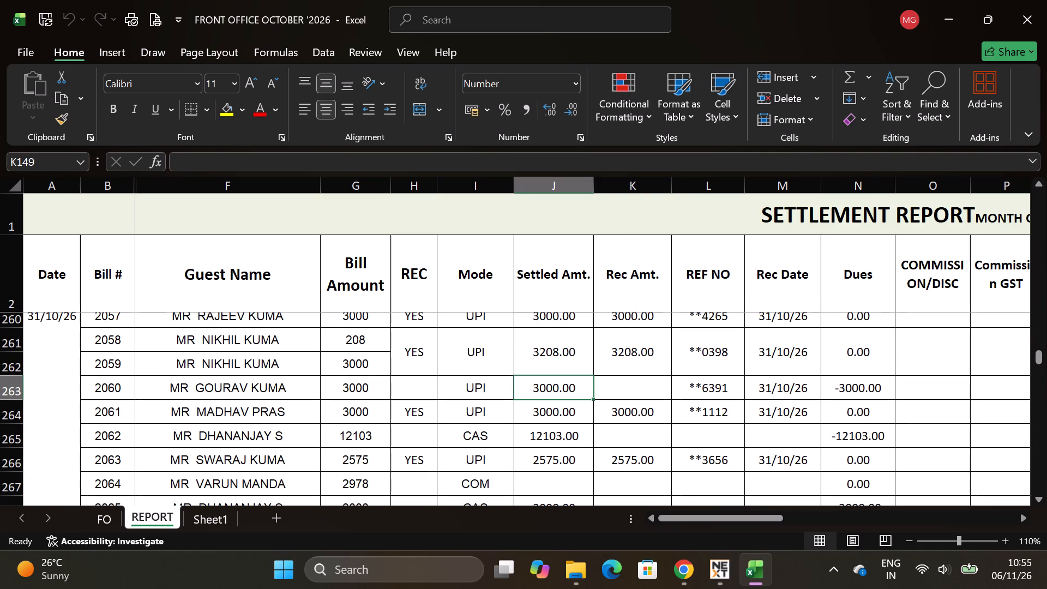
left_click(410, 387)
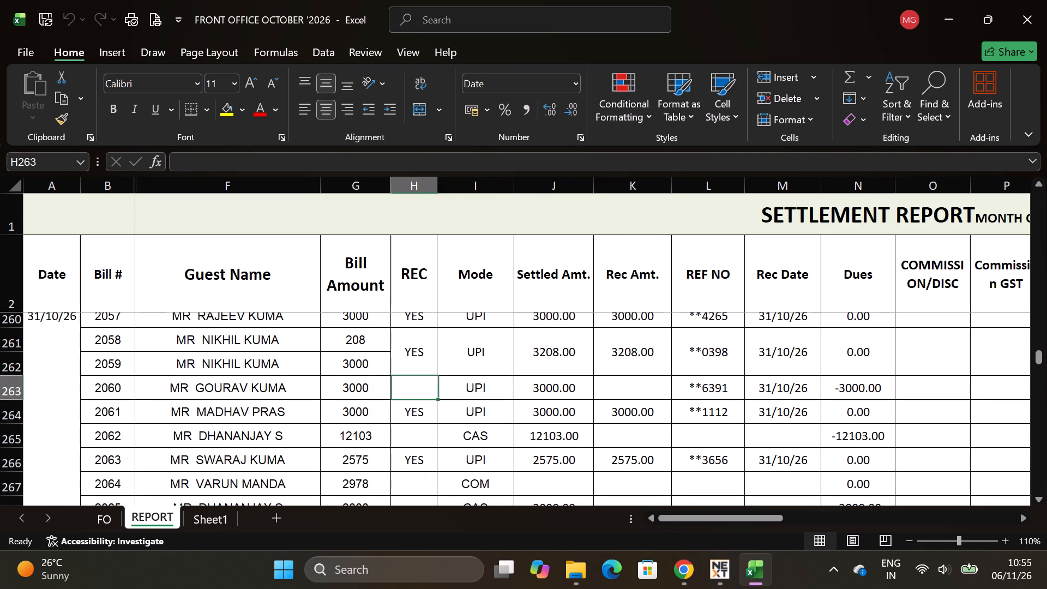
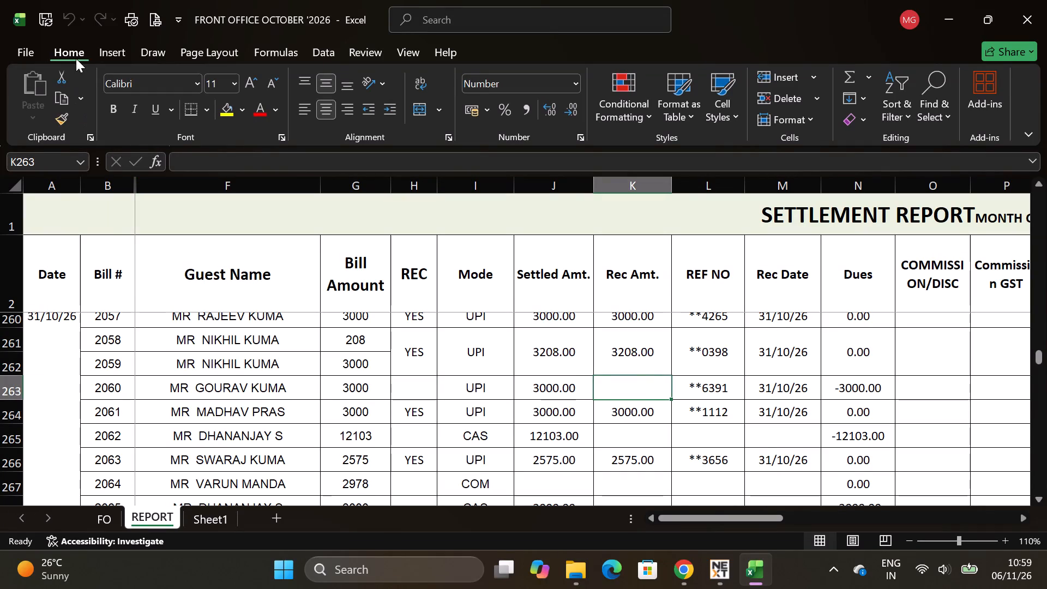
Save the FRONT OFFICE OCTOBER '2026 workbook.
left_click(37, 20)
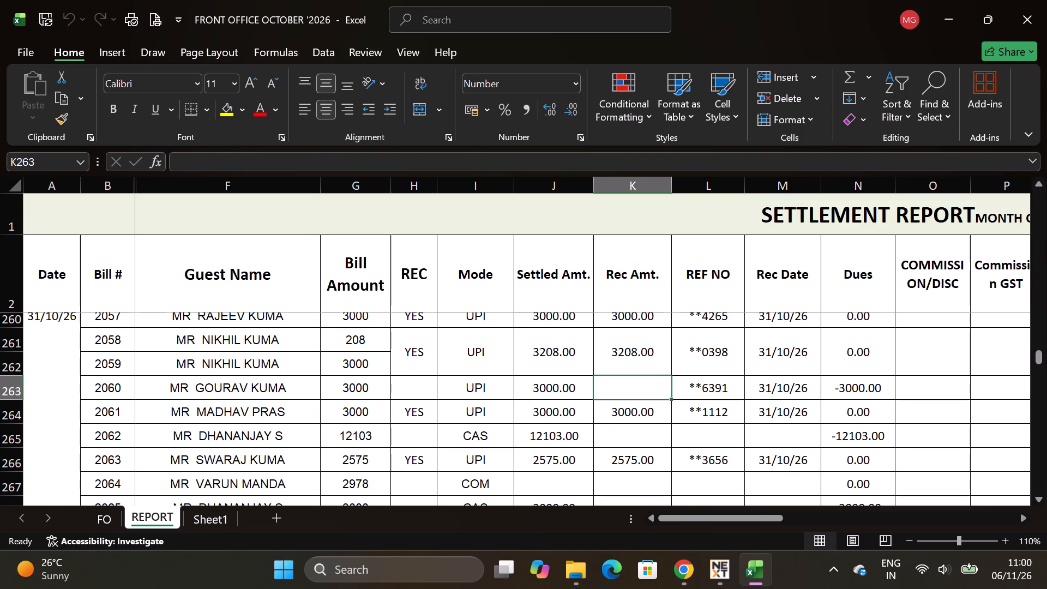
Review the October settlement report from the 31/10/26 bills back to 01-10-26, and examine the first October bills' received amounts and dues.
scroll(609, 422, "down", 1)
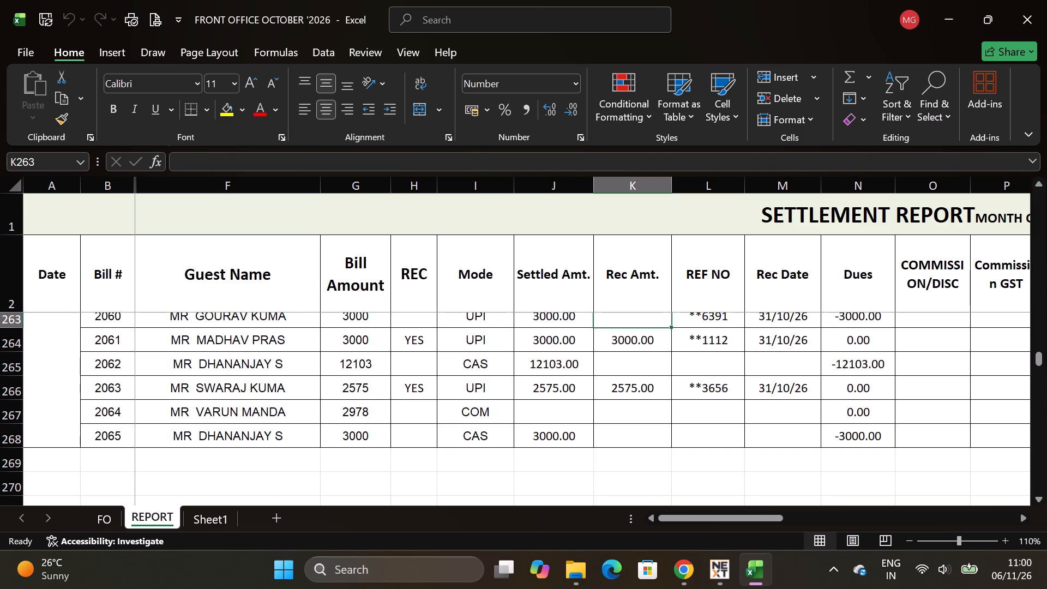
scroll(659, 435, "up", 1)
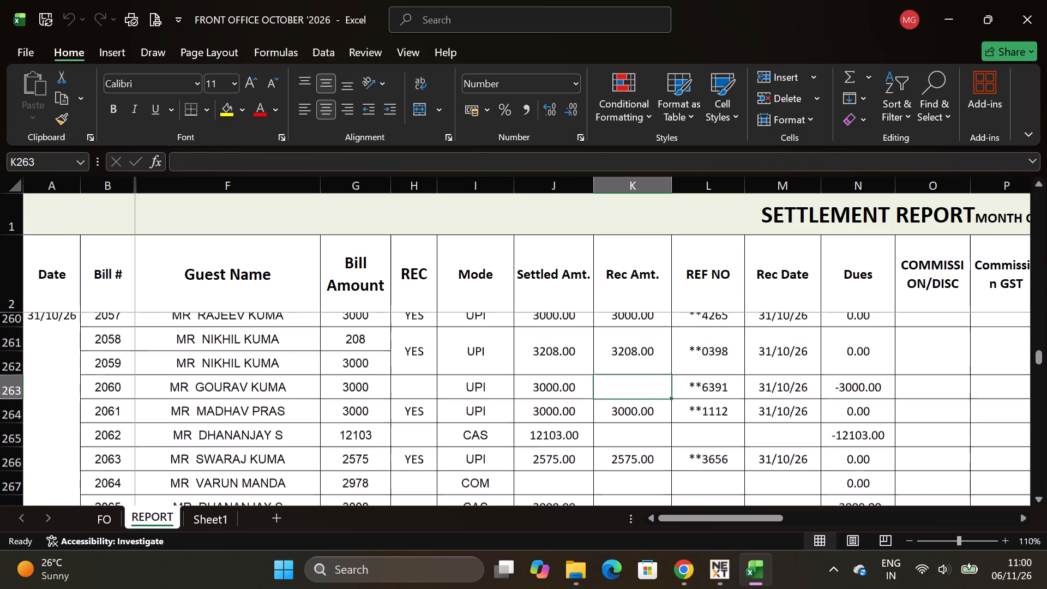
scroll(659, 435, "up", 1)
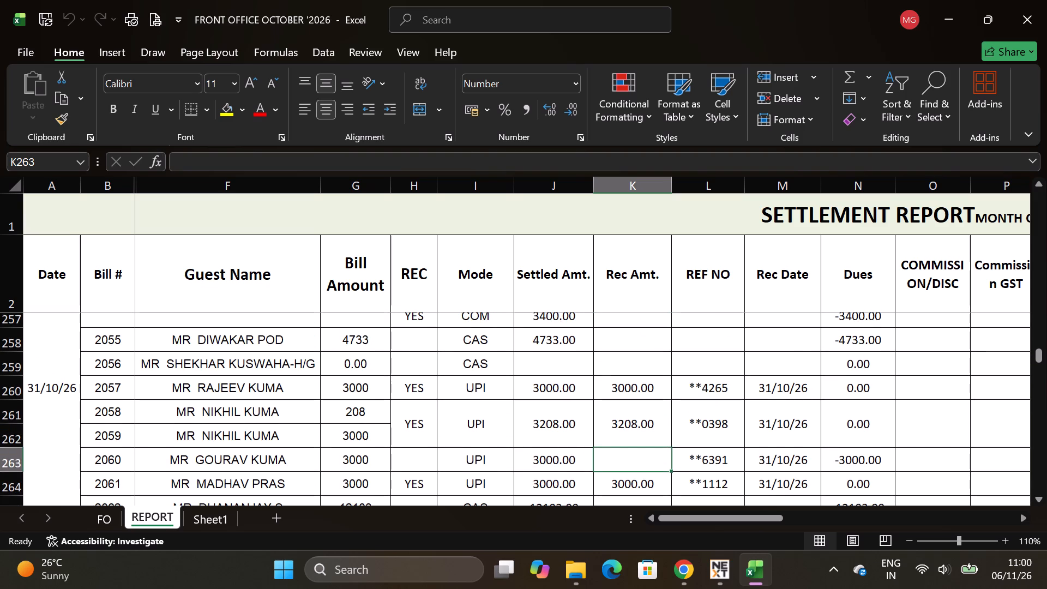
scroll(560, 374, "up", 1)
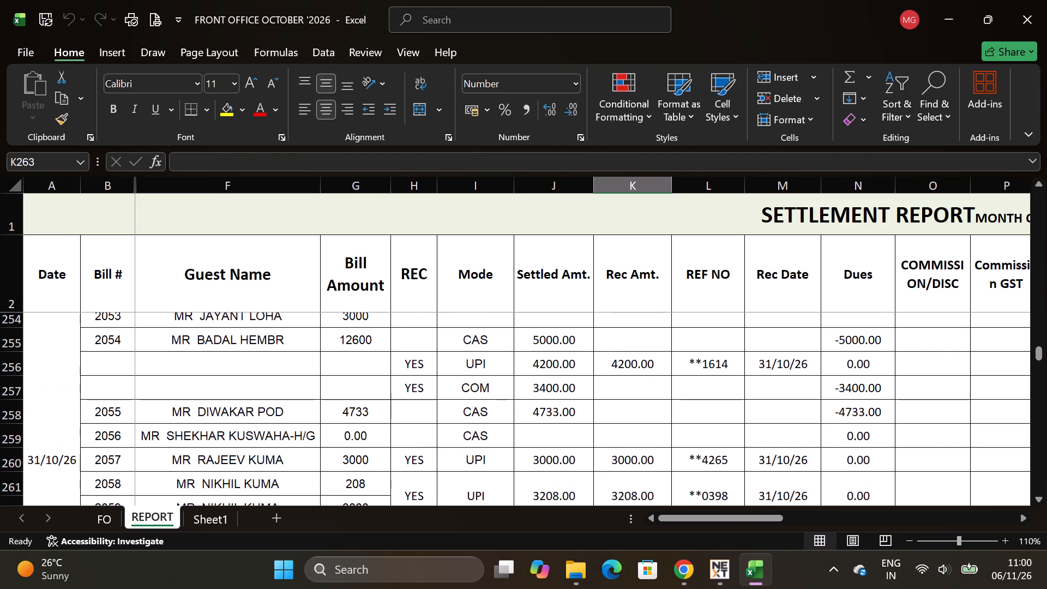
scroll(562, 377, "up", 18)
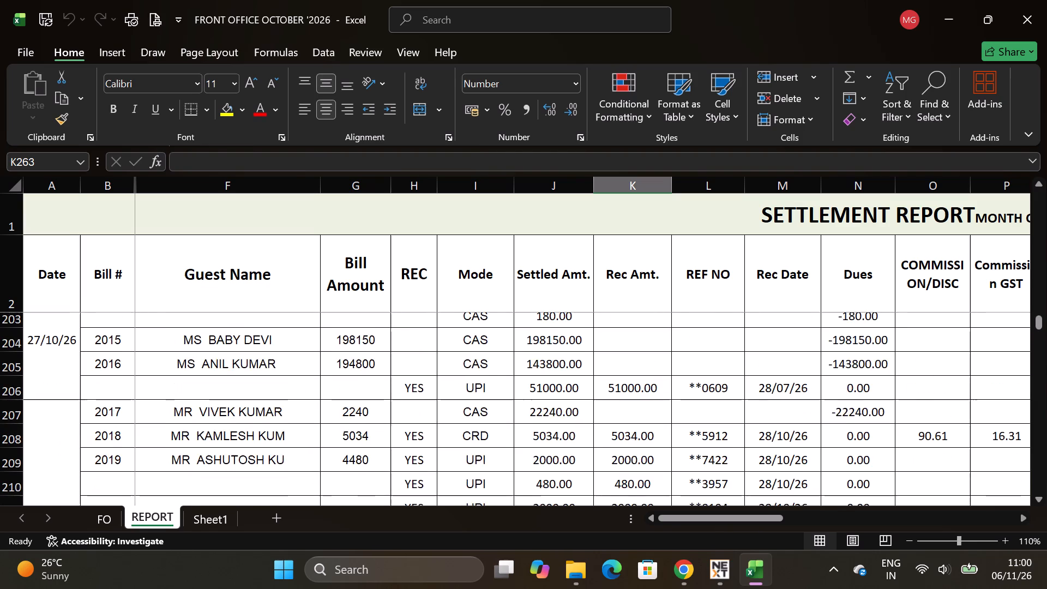
scroll(562, 377, "up", 3)
scroll(562, 378, "up", 20)
scroll(562, 378, "up", 2)
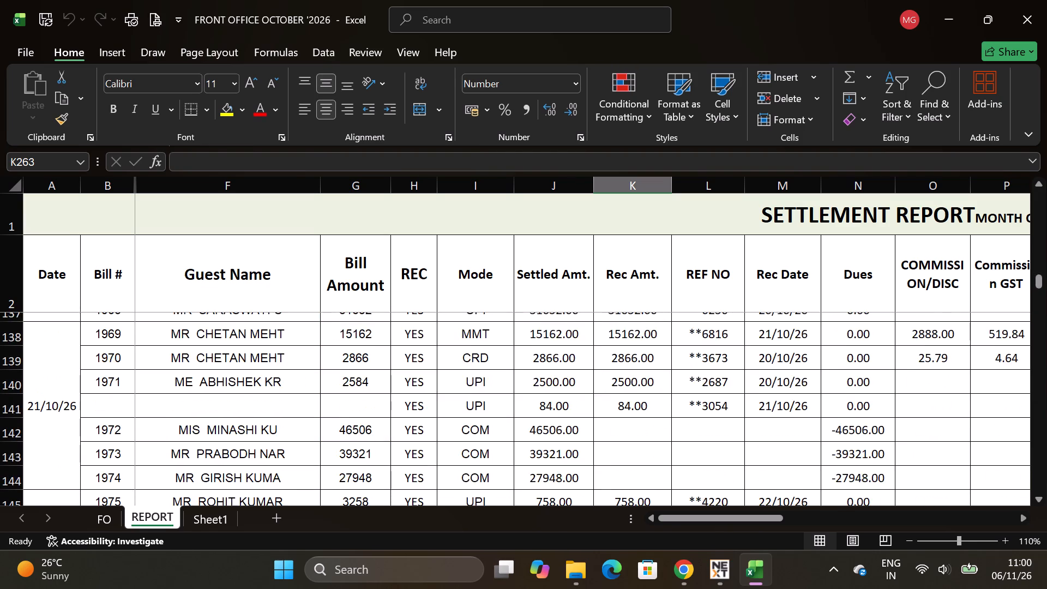
scroll(562, 378, "up", 20)
scroll(562, 378, "up", 12)
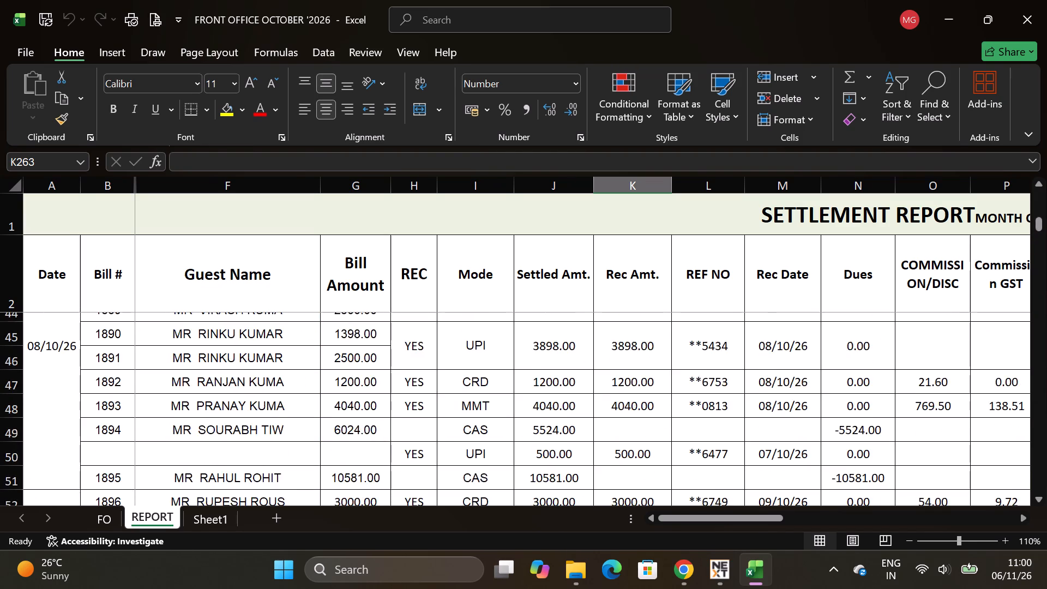
scroll(565, 381, "up", 19)
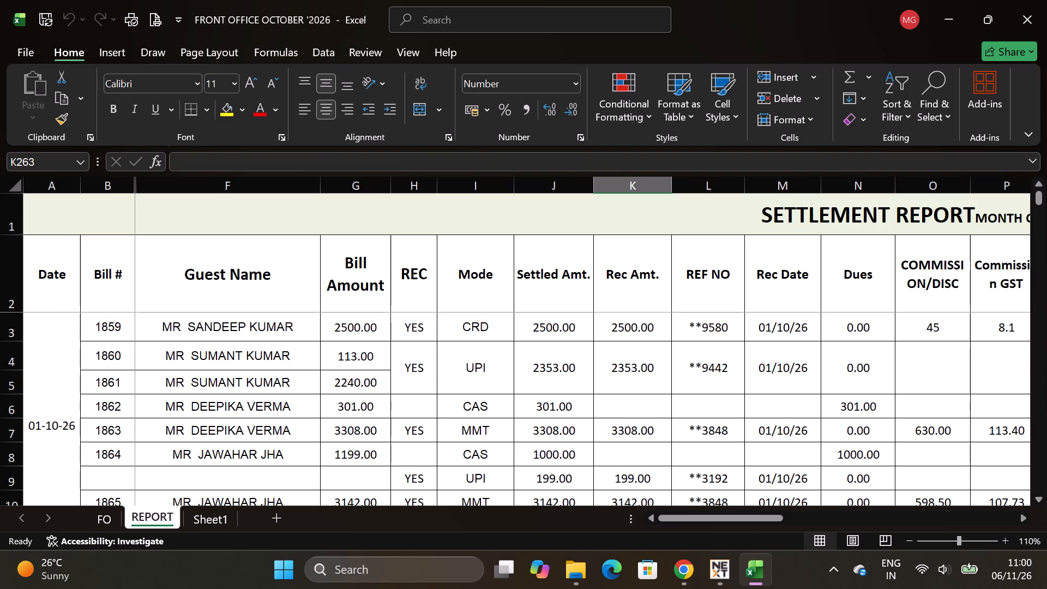
scroll(574, 371, "down", 2)
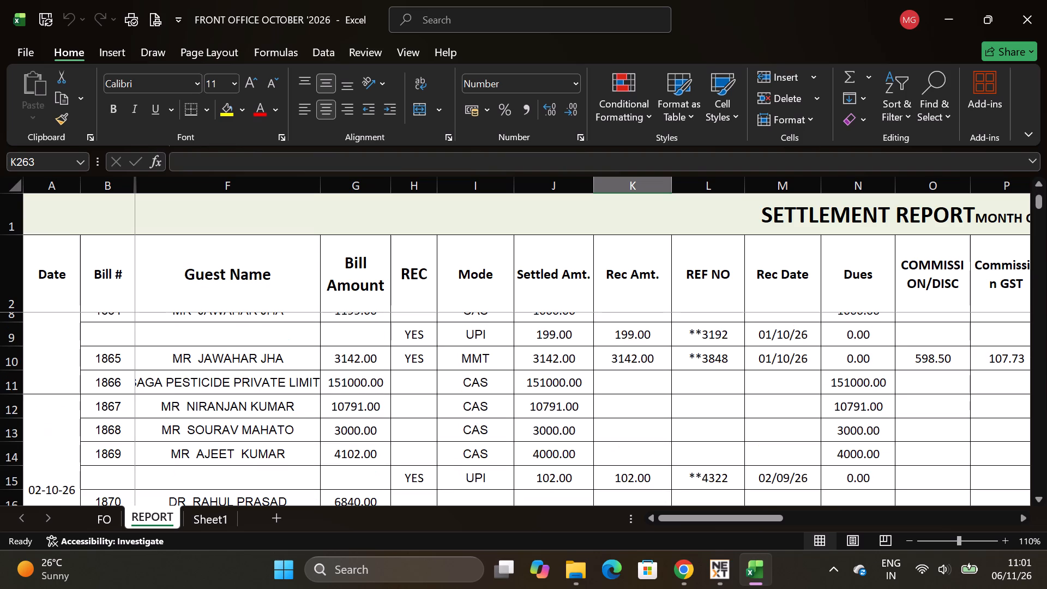
scroll(598, 393, "down", 1)
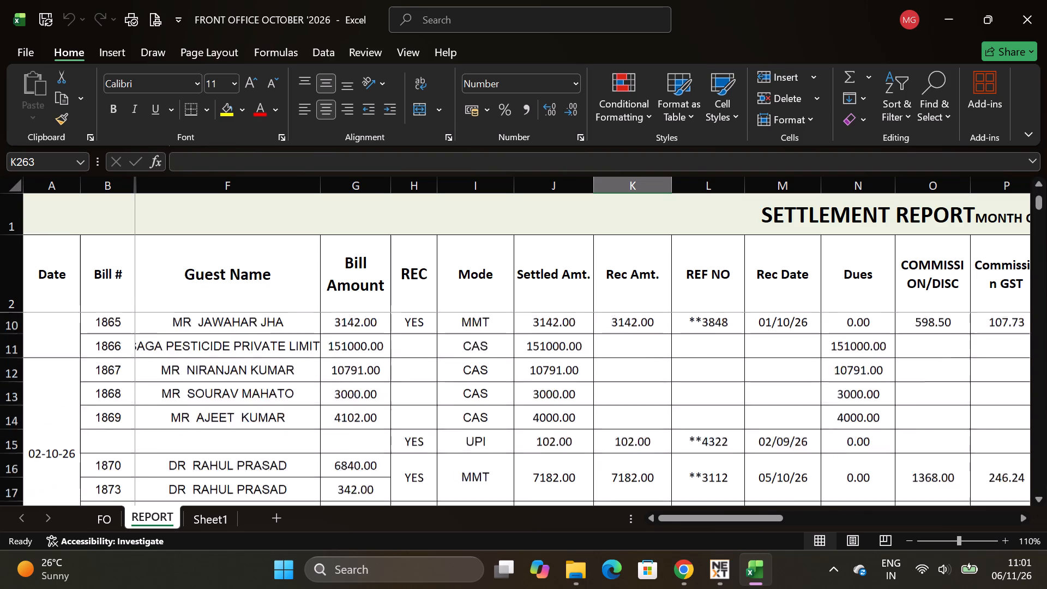
scroll(598, 393, "down", 1)
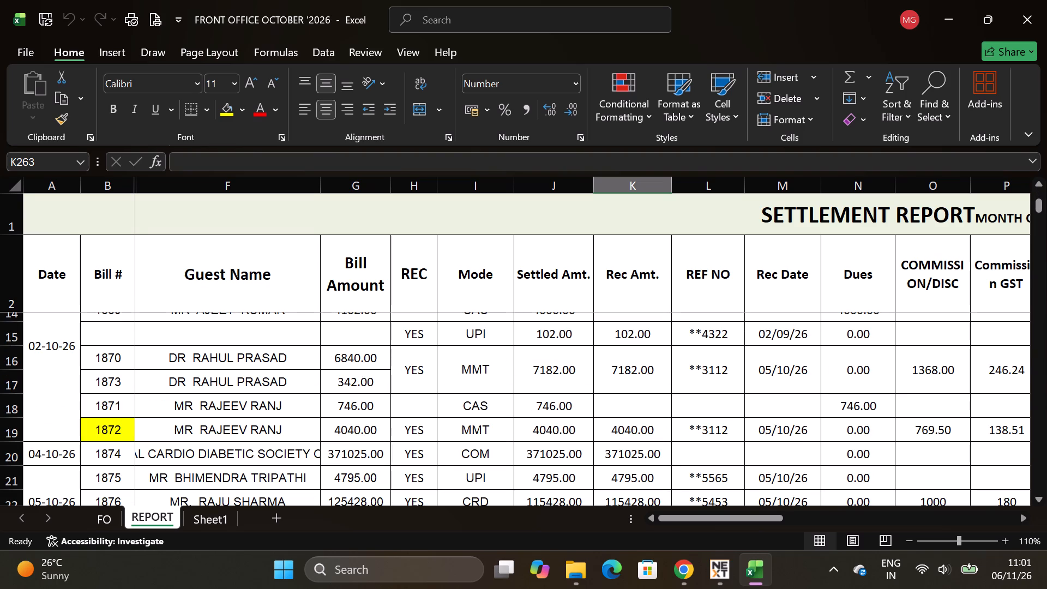
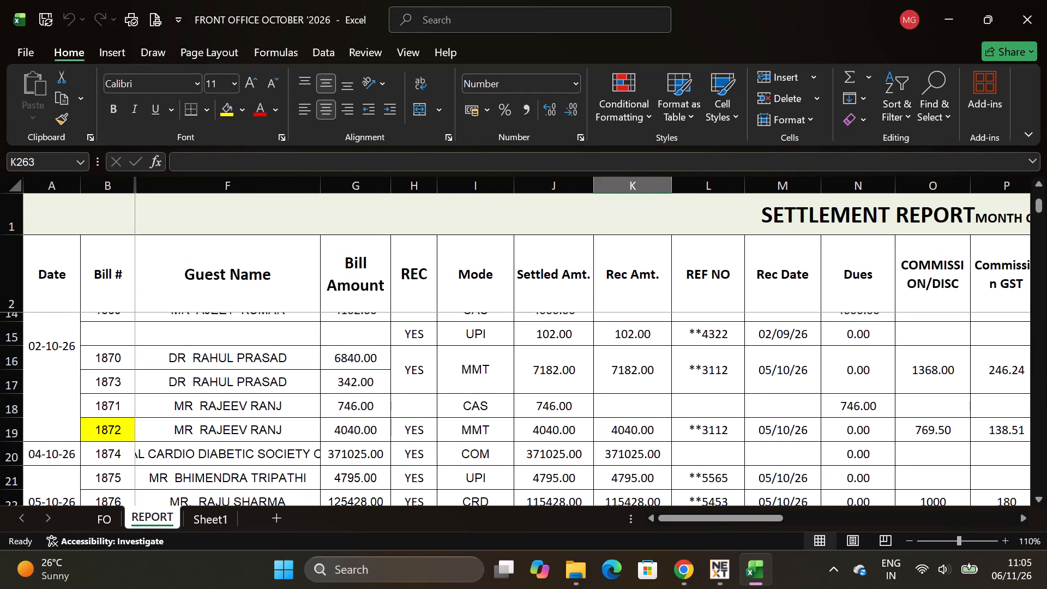
Review the October settlement report's received amounts, reference numbers and dues from the 02-10-26 bills through the 19/10/26 bills.
scroll(537, 435, "down", 2)
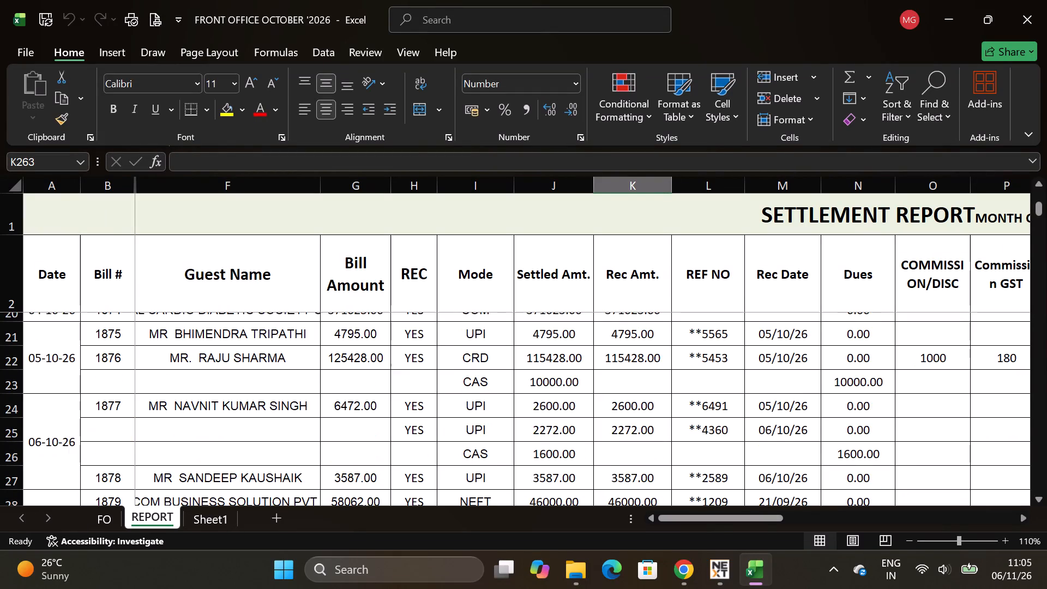
scroll(537, 435, "down", 6)
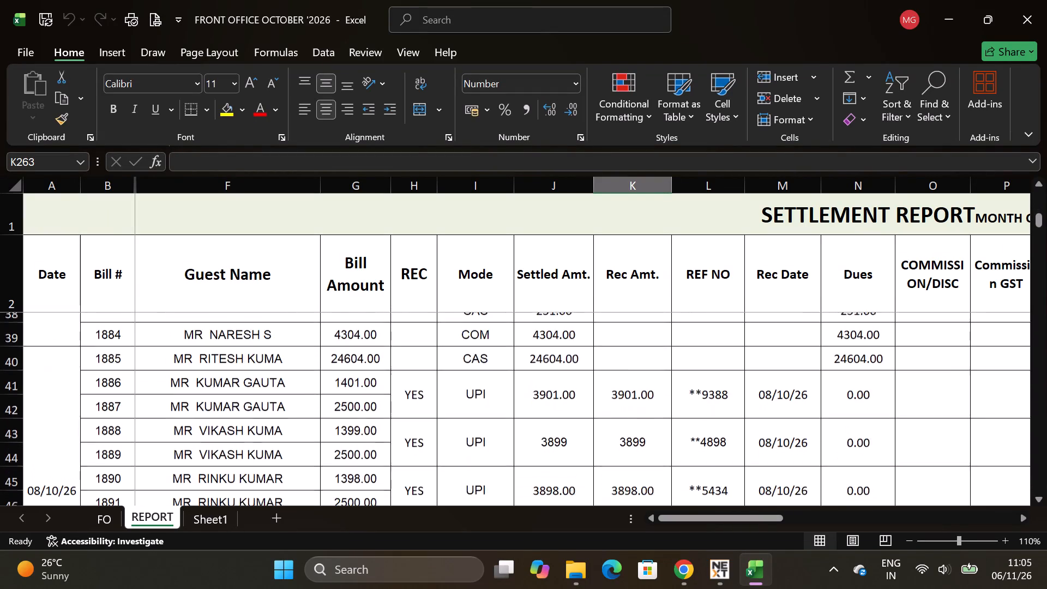
scroll(537, 435, "down", 8)
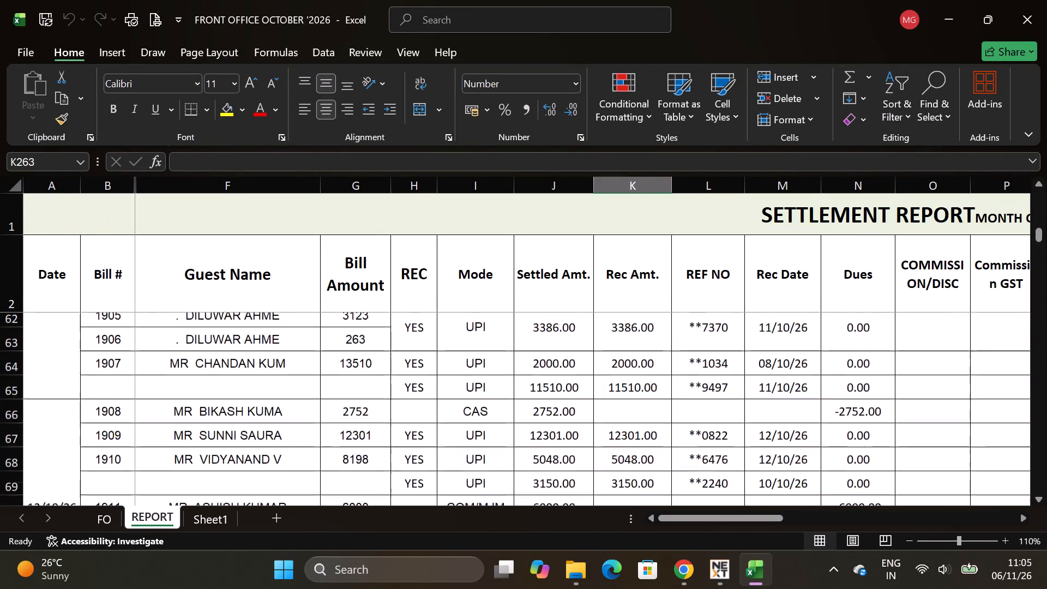
scroll(538, 435, "down", 9)
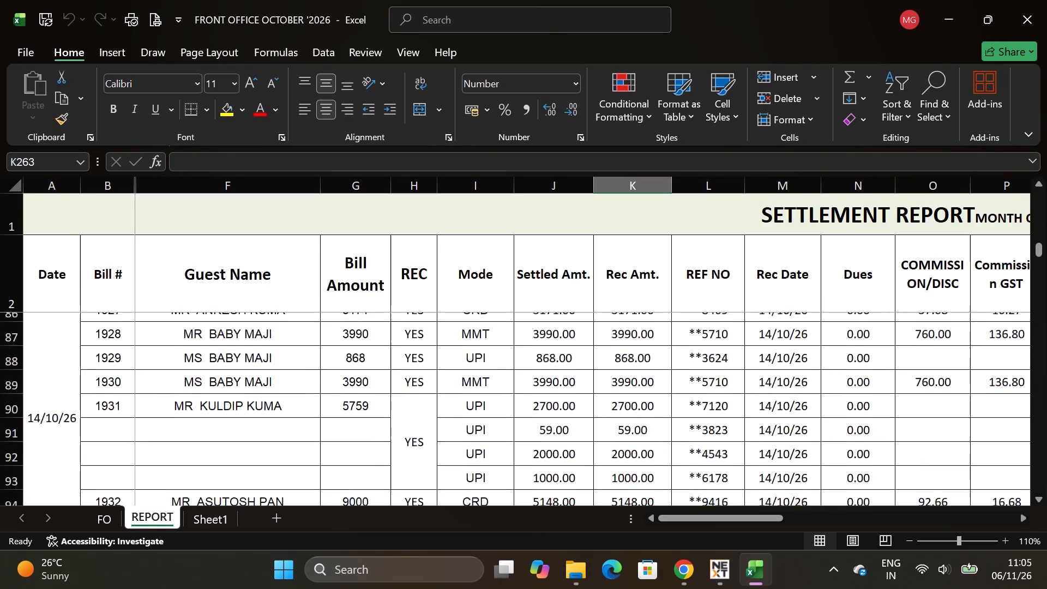
scroll(538, 435, "down", 9)
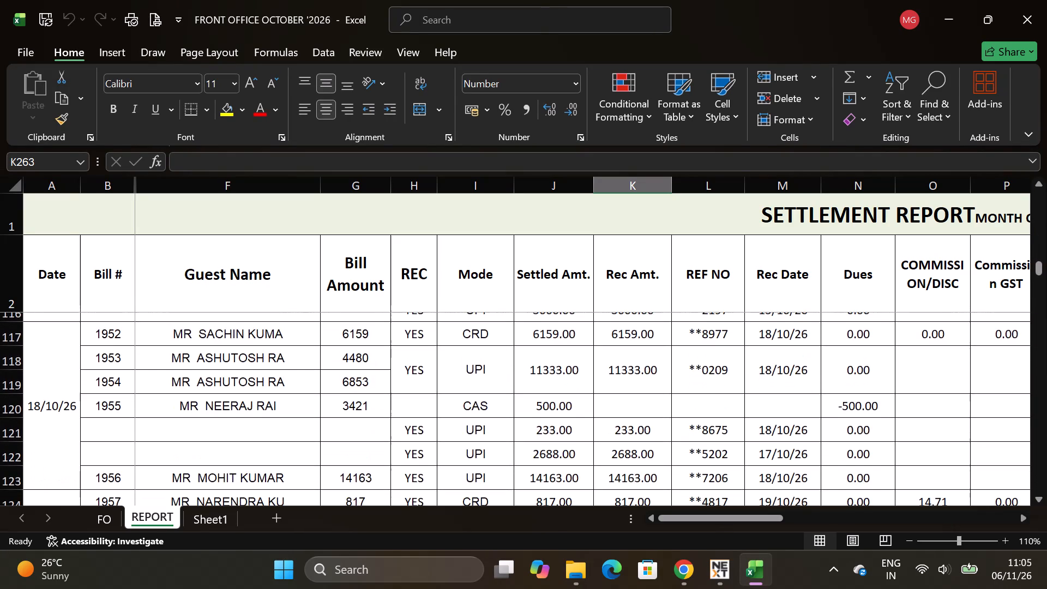
scroll(538, 437, "down", 3)
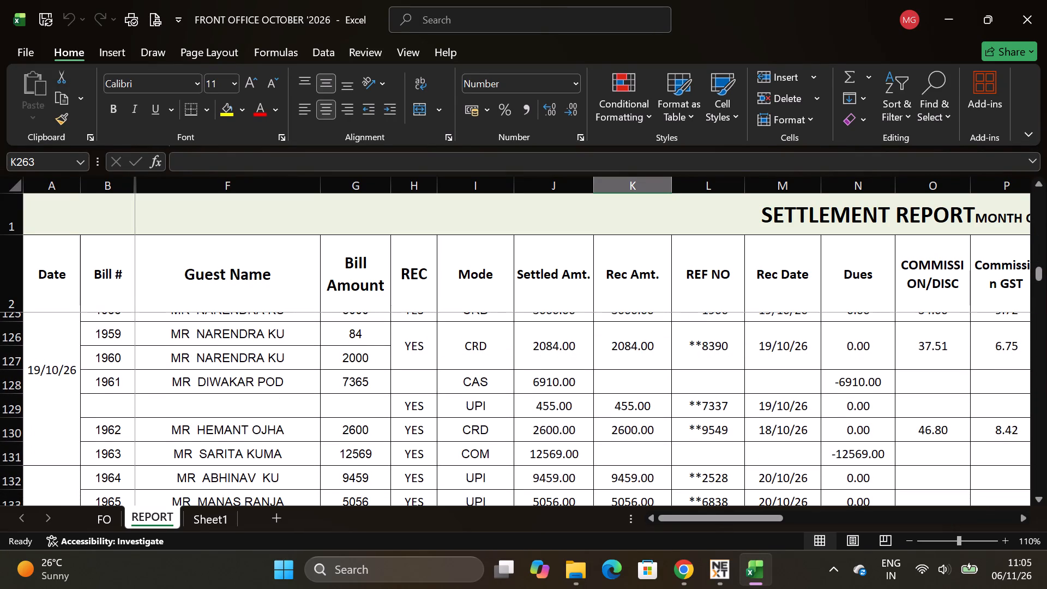
Save the FRONT OFFICE OCTOBER '2026 workbook.
key("ctrl+s")
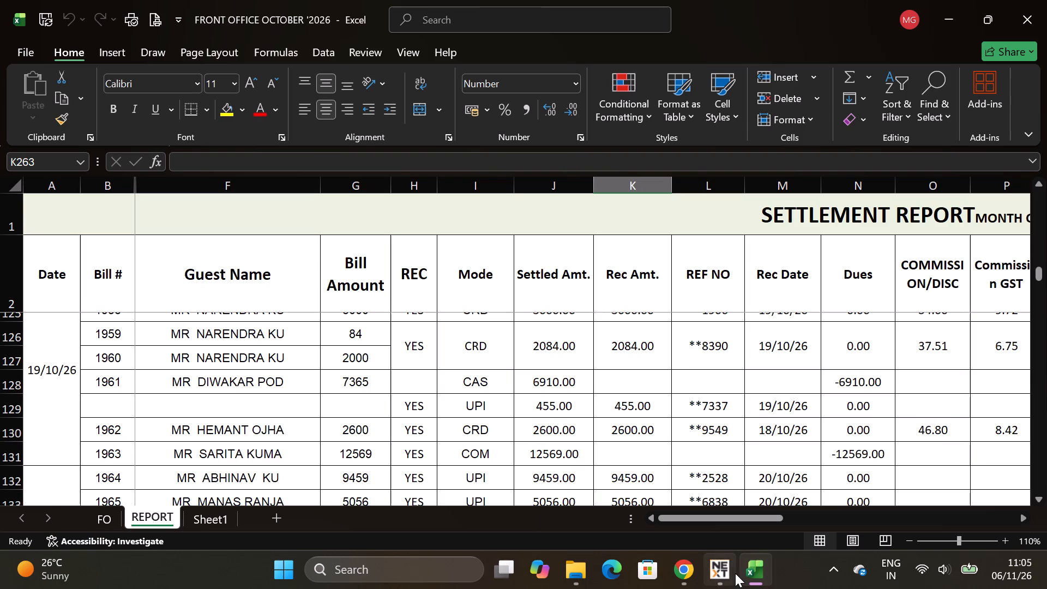
Switch to Fortune Next and start an accounts receivable credit transaction for company CRDU001 with the Front Office outlet.
left_click(720, 569)
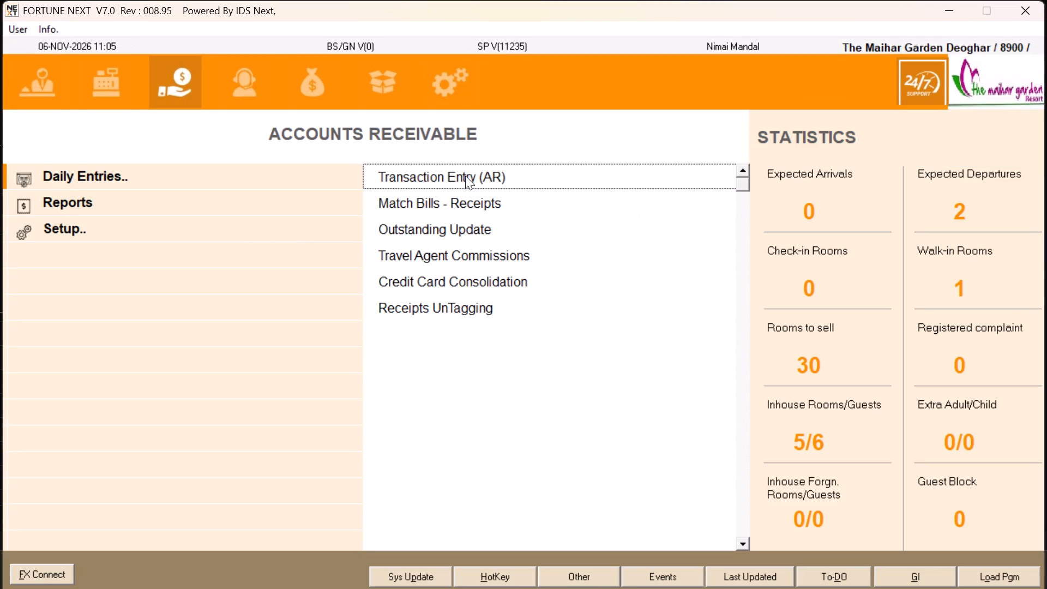
left_click(465, 176)
key("Return")
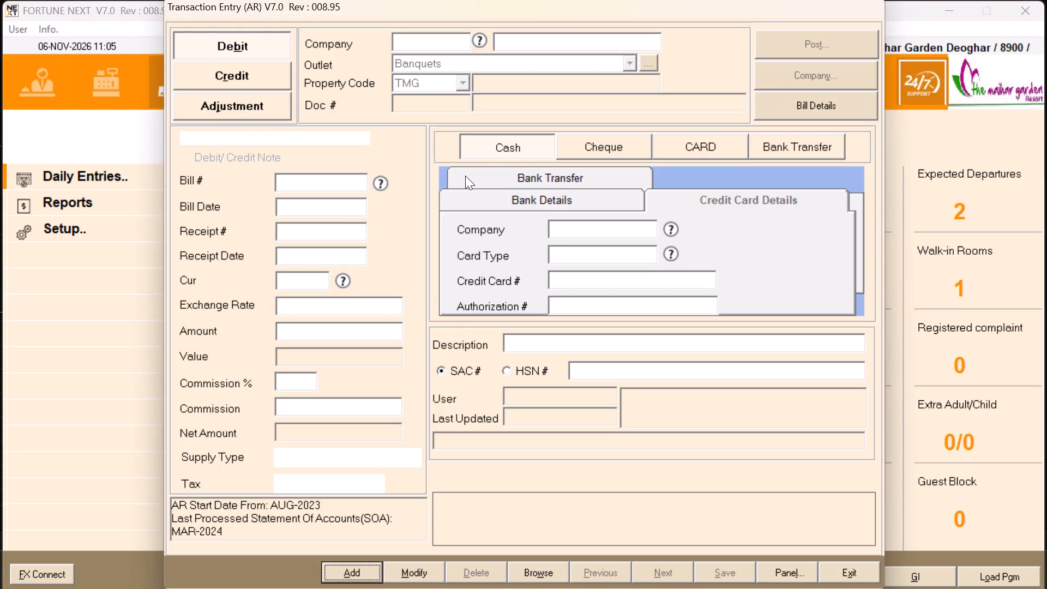
left_click(243, 85)
key("Return")
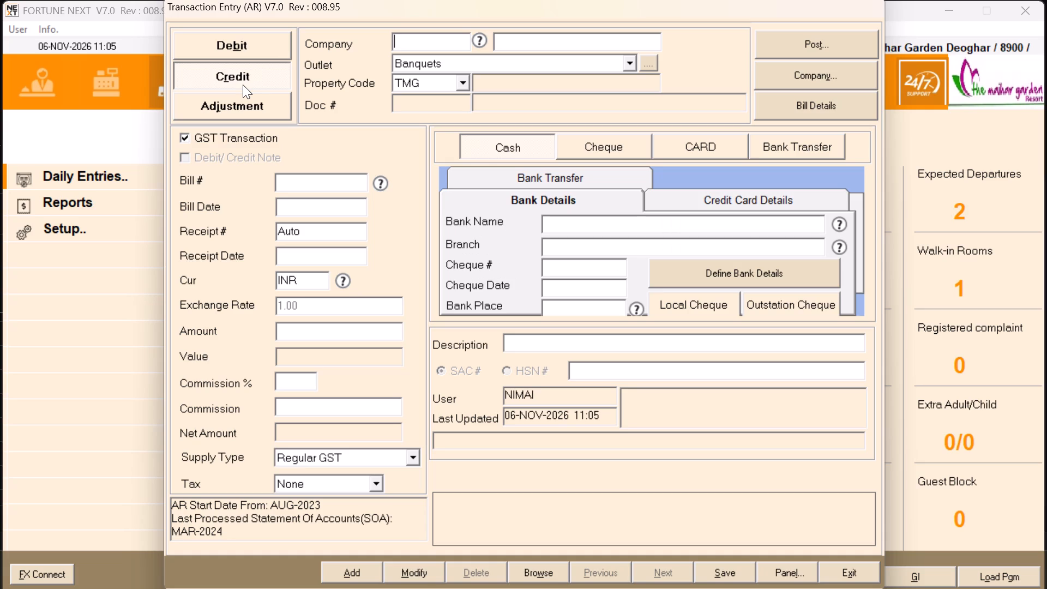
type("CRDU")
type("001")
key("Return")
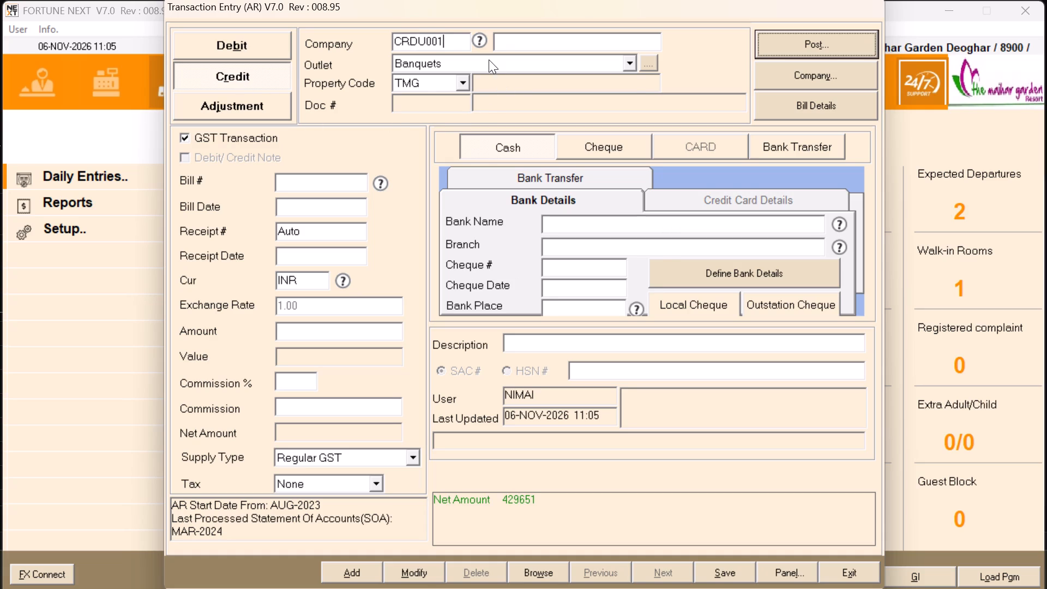
left_click(489, 59)
left_click(486, 88)
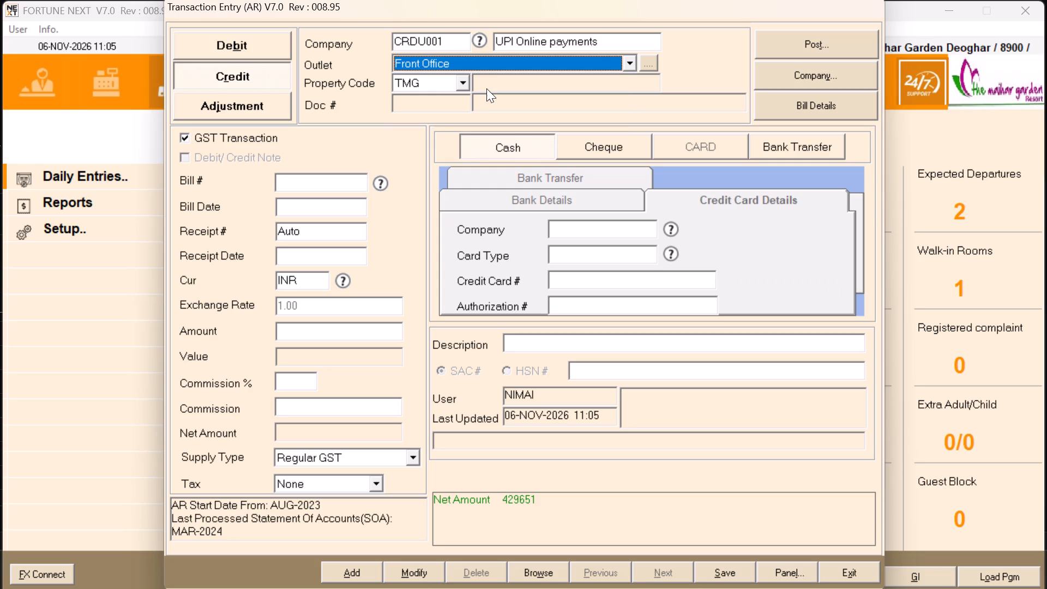
key("Return")
Open the company's bill list for the credit transaction and look through it for the bill to settle.
double_click(298, 186)
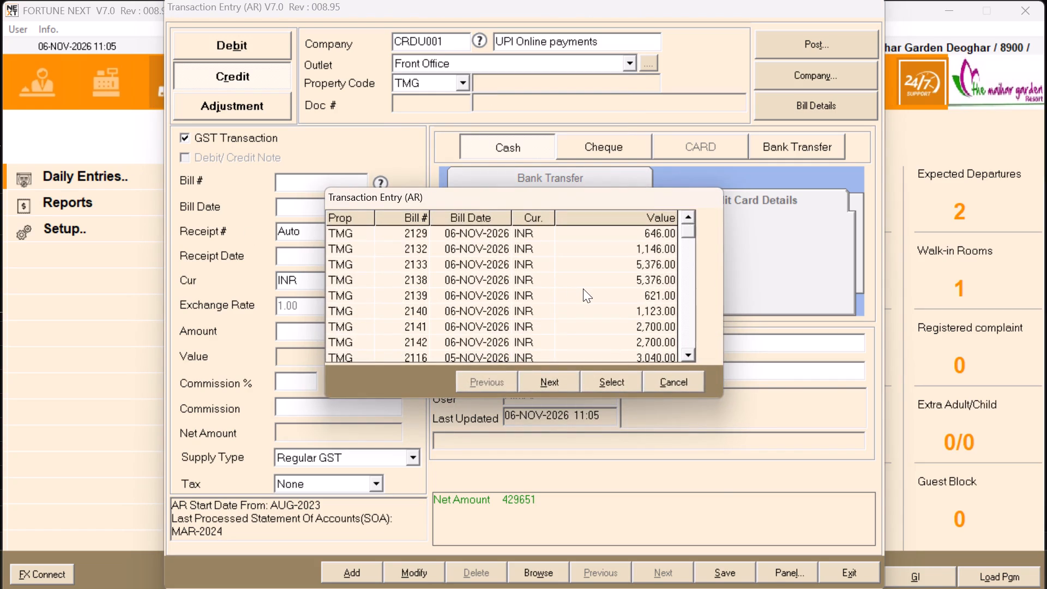
left_click(690, 355)
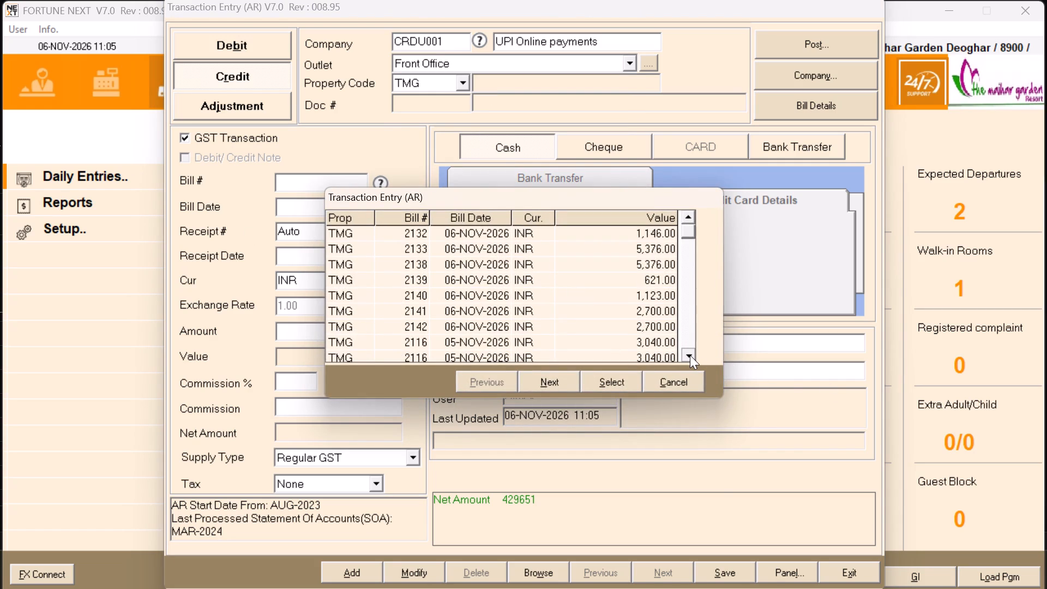
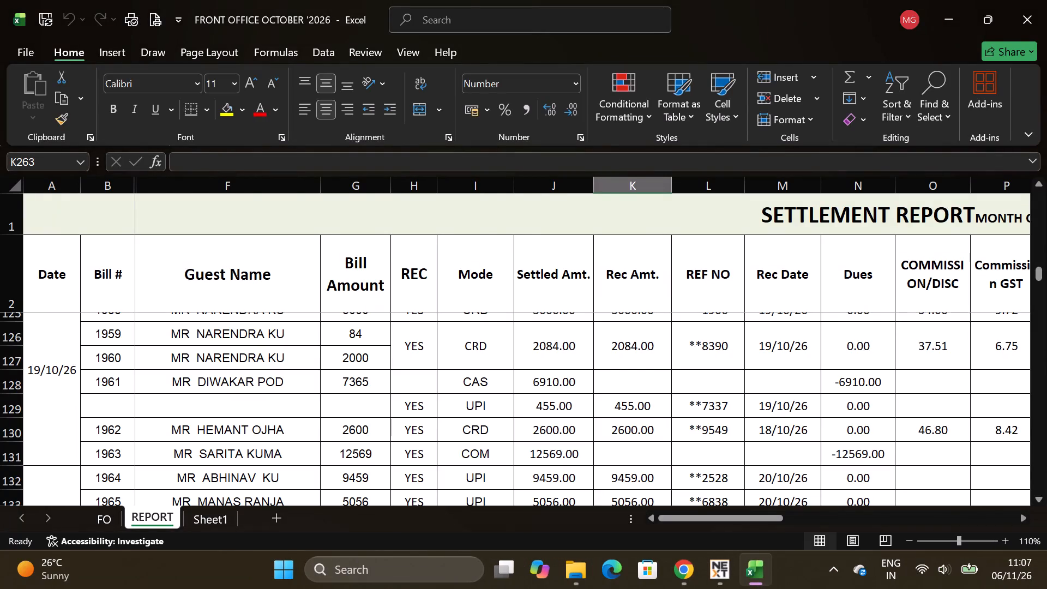
Switch back to Excel and review the settlement report's bills from 19/10/26 through 26/10/26, including the REC entry for bill 2011's UPI payment.
key("alt+Tab")
key("alt+Tab")
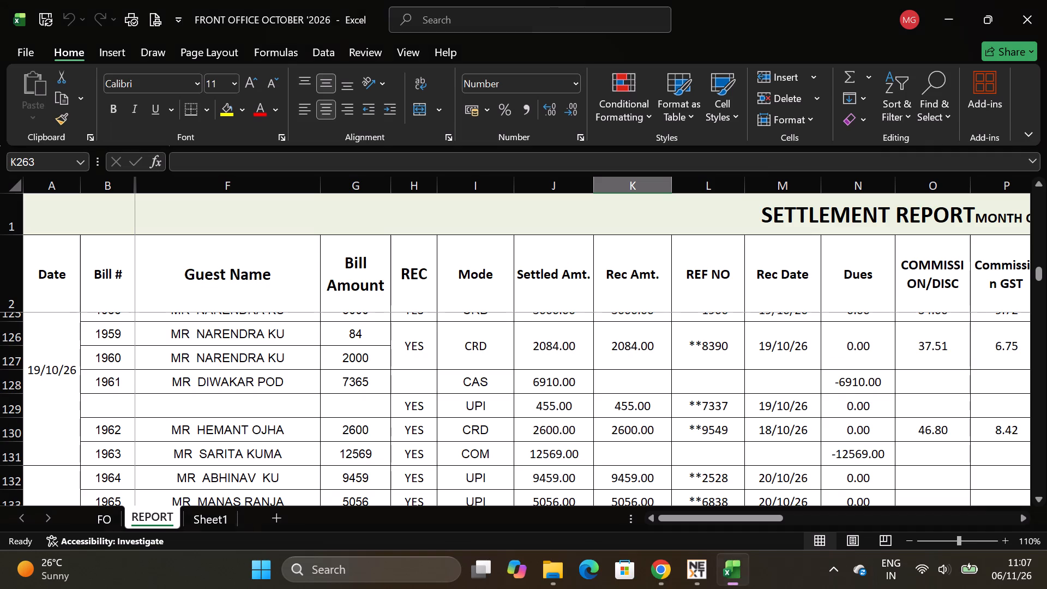
scroll(480, 383, "down", 17)
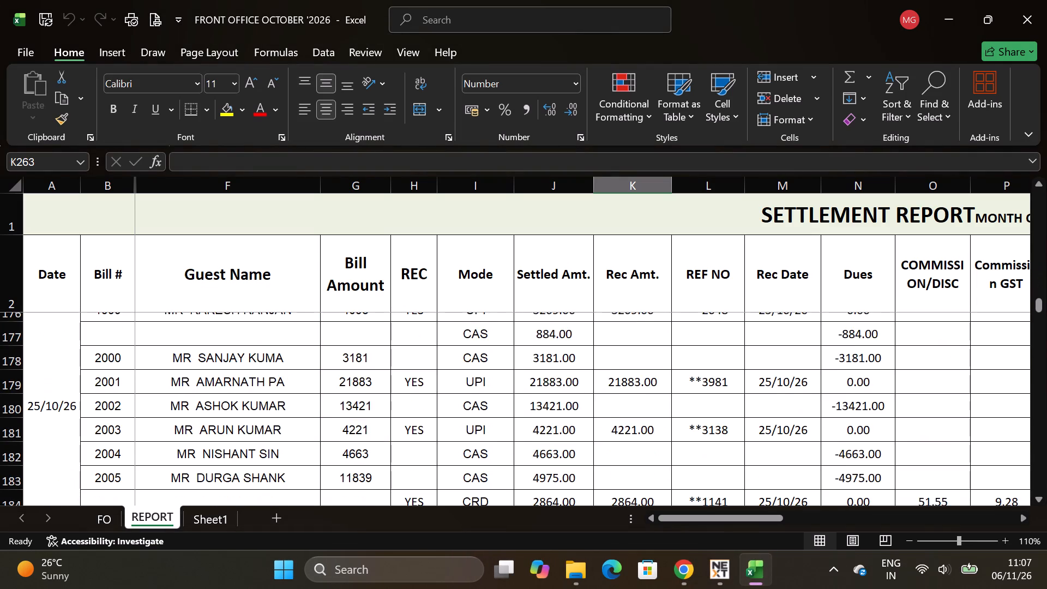
scroll(482, 381, "down", 5)
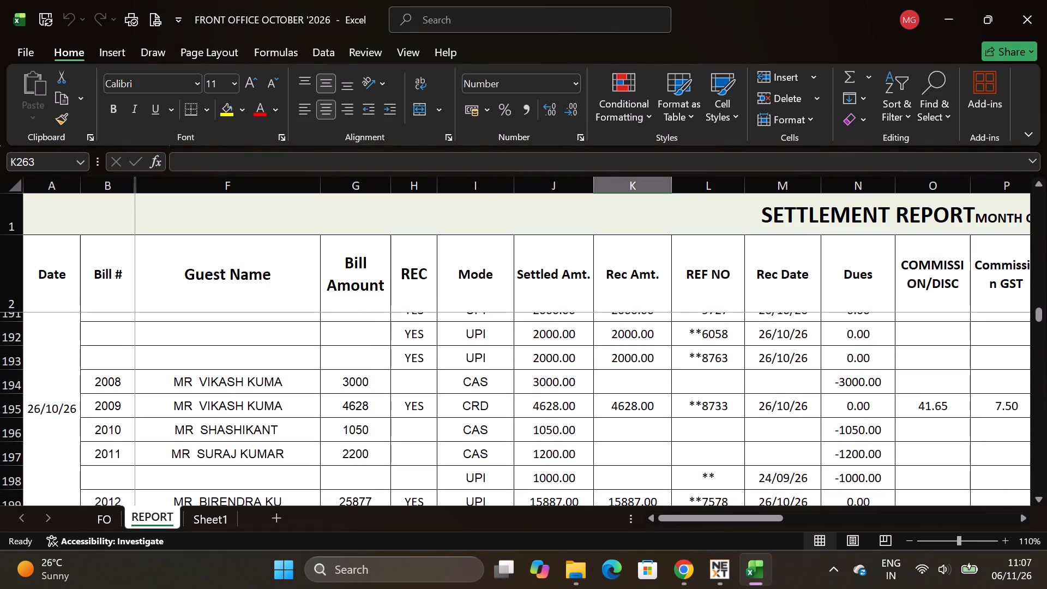
left_click(438, 478)
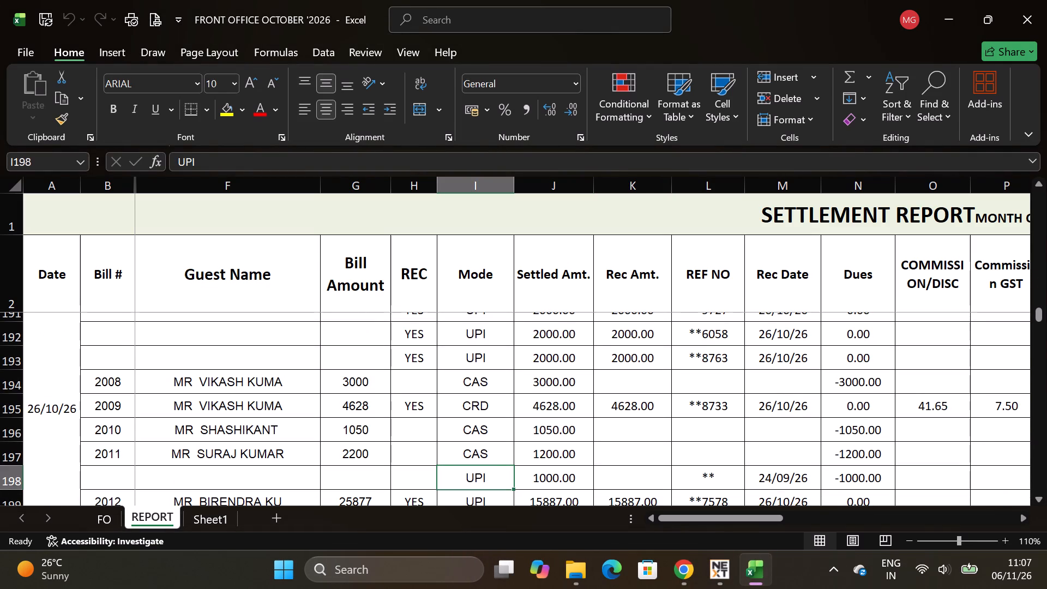
left_click(416, 474)
scroll(469, 457, "down", 1)
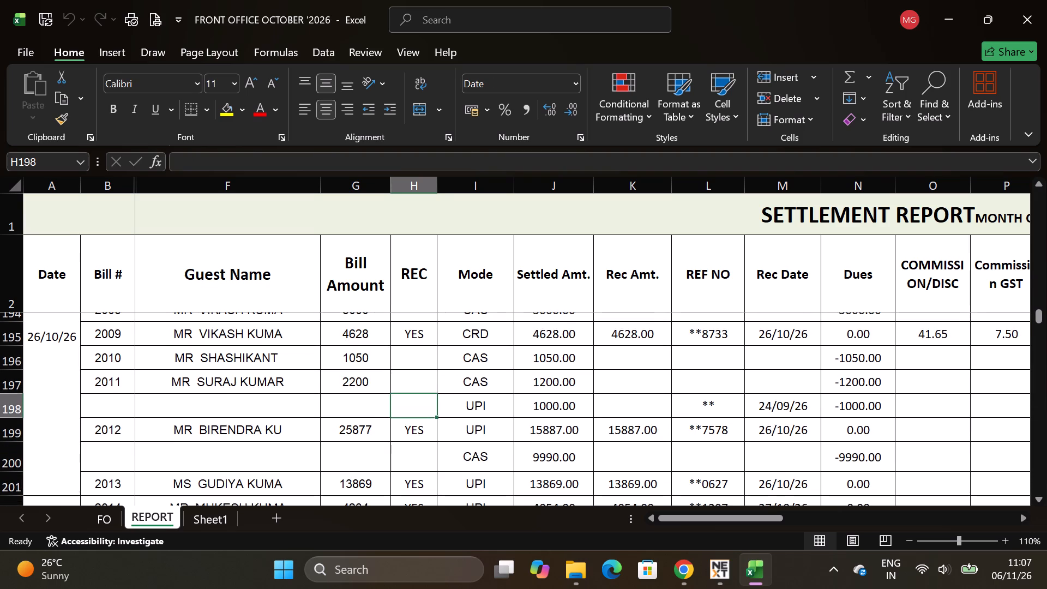
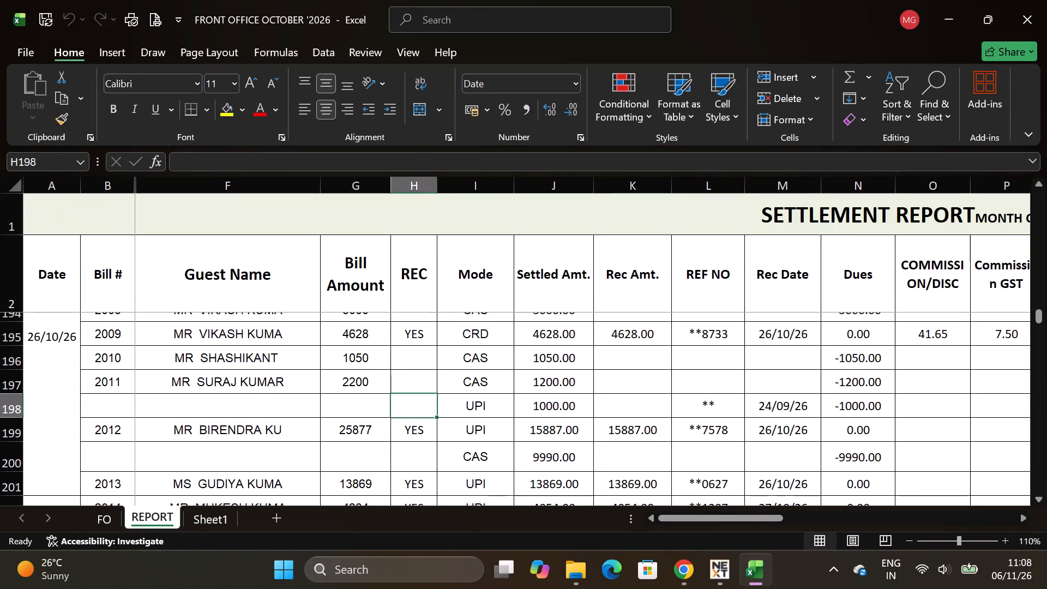
Complete bill 2011's UPI row with reference number **9114 and a received amount of 1000.
left_click(723, 407)
double_click(723, 407)
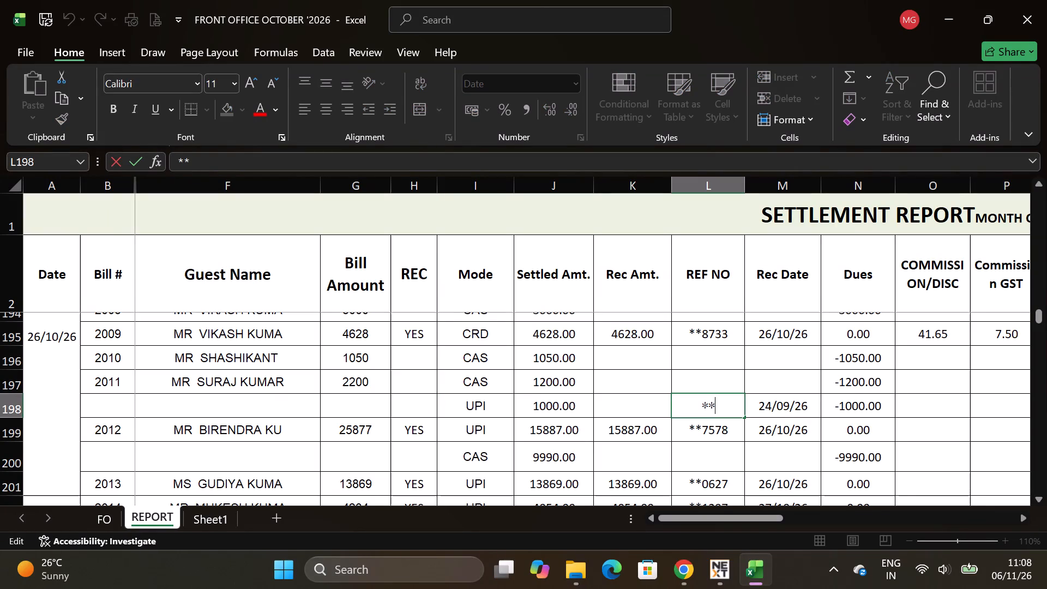
key("9")
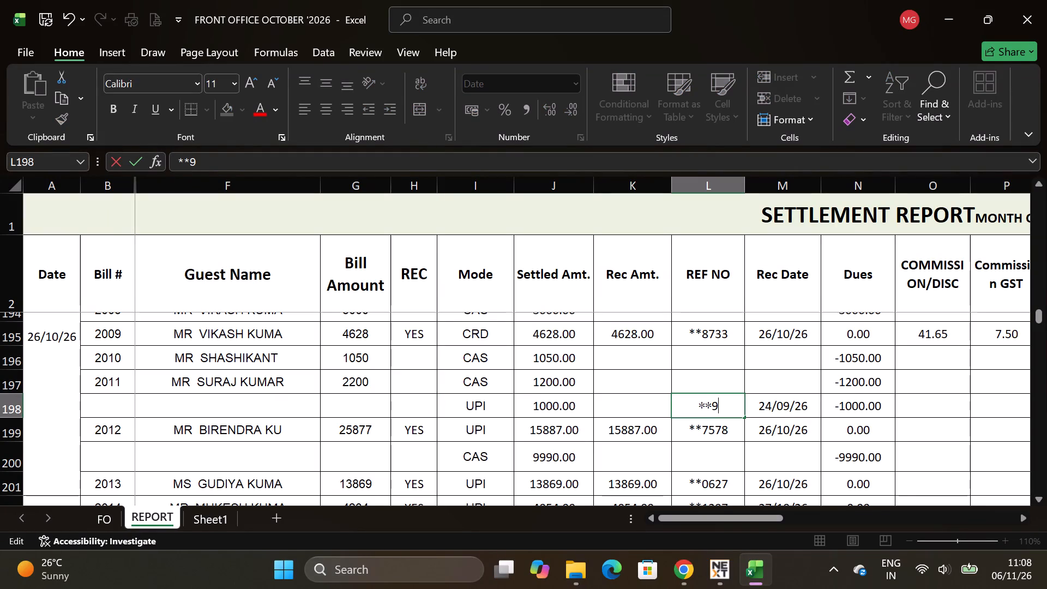
type("114")
left_click(607, 406)
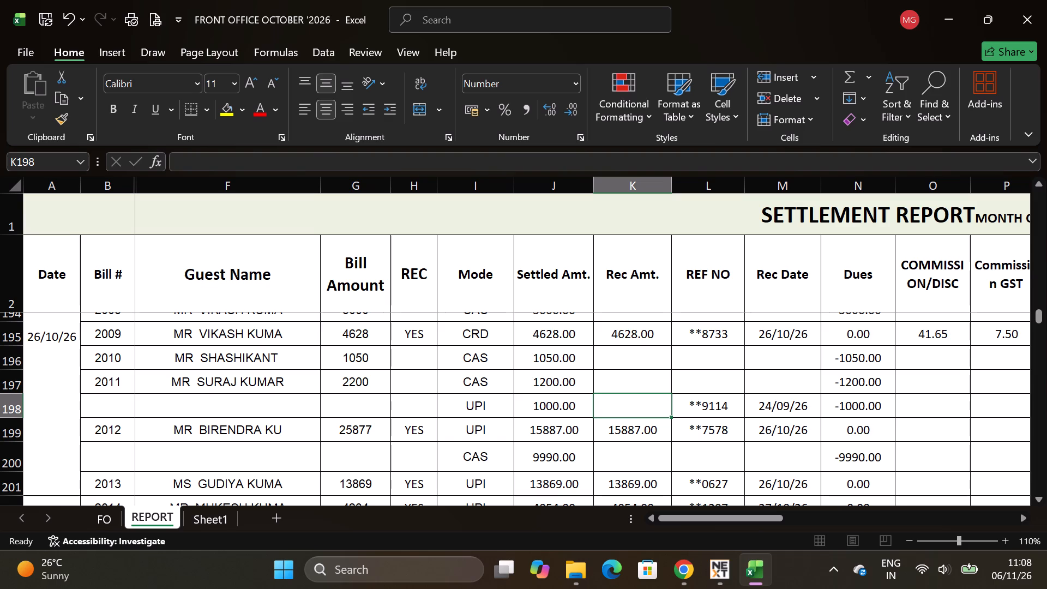
type("1000")
key("Return")
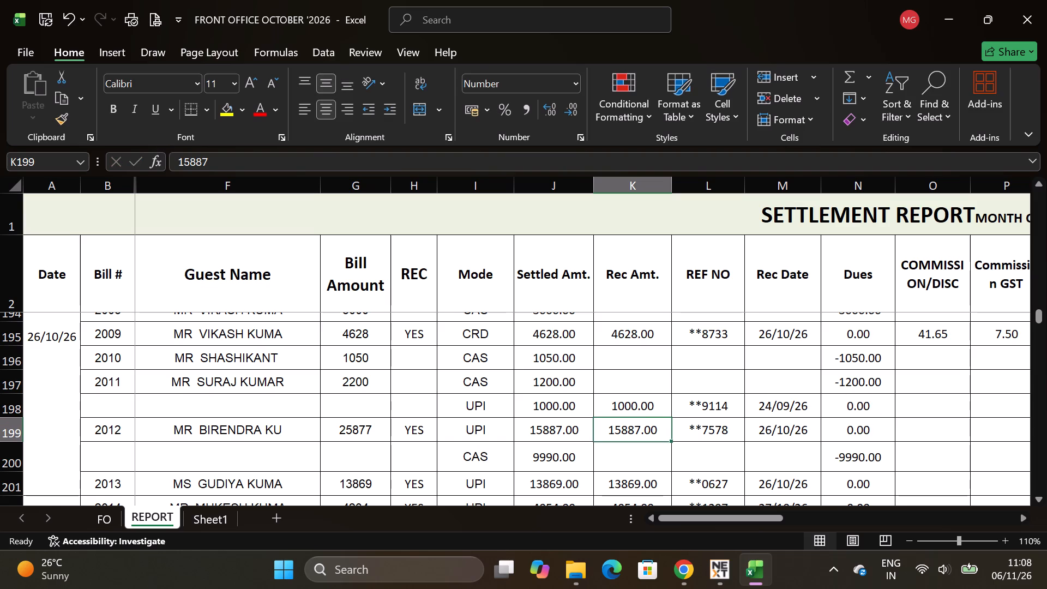
Switch to Fortune Next and select bill 2011 for the UPI credit entry, entering an amount of 1000 with receipt date 06-NOV-2026.
key("alt+Tab")
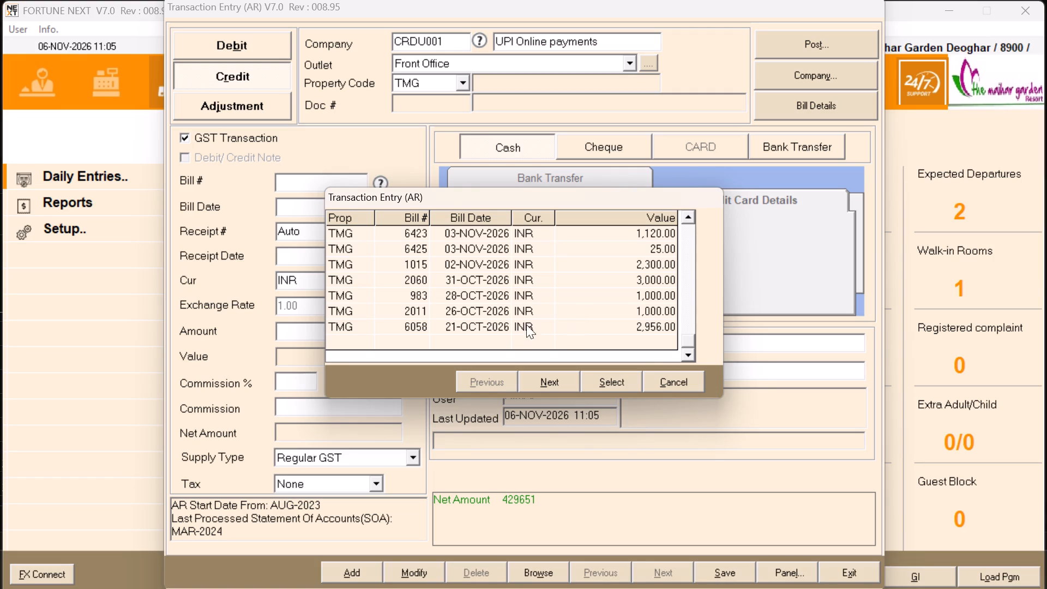
left_click(417, 310)
key("Return")
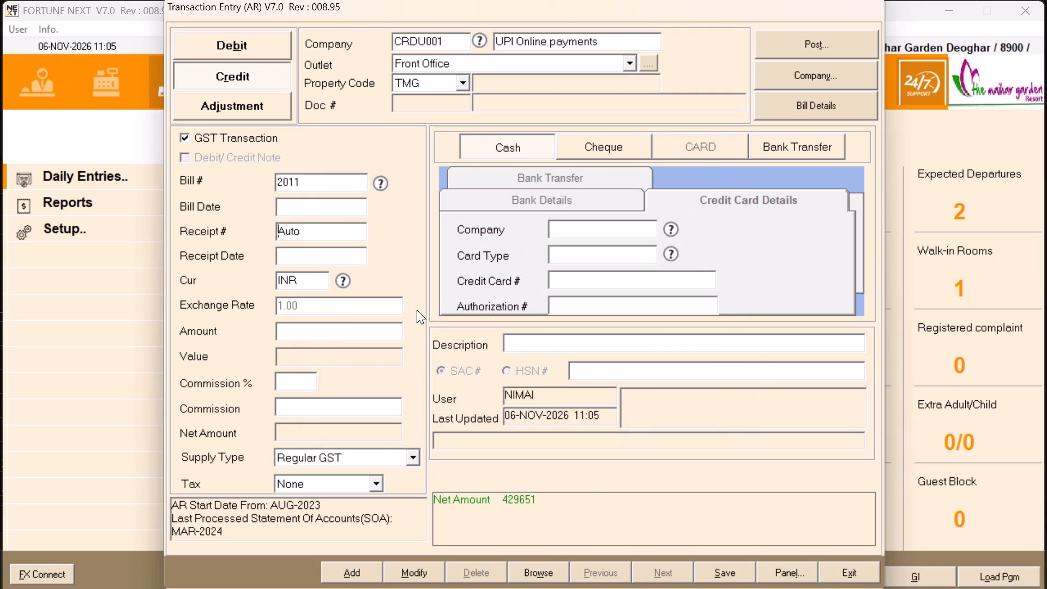
key("Return")
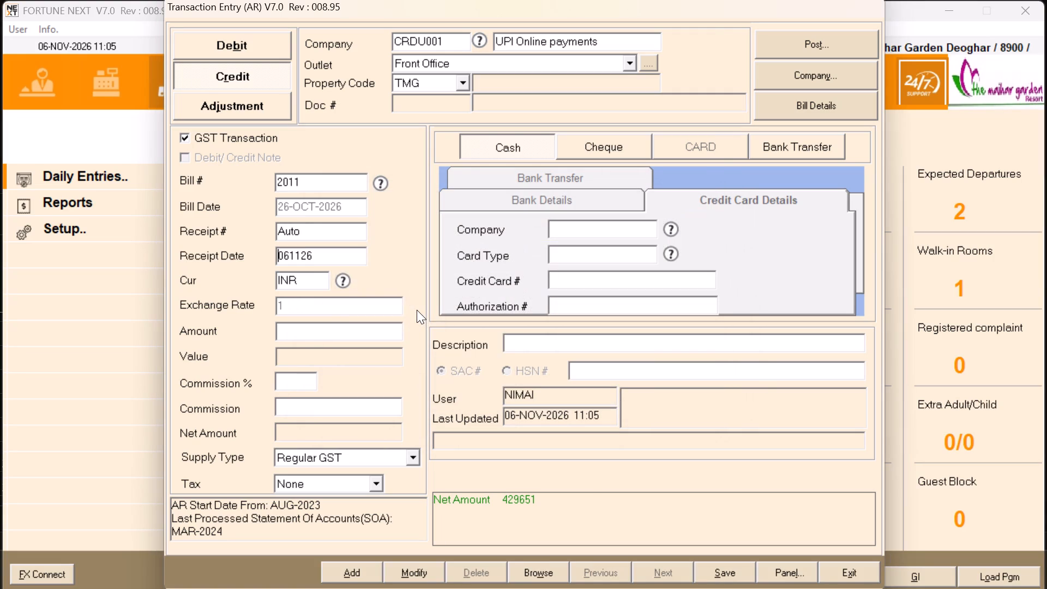
key("Return")
key("Return")
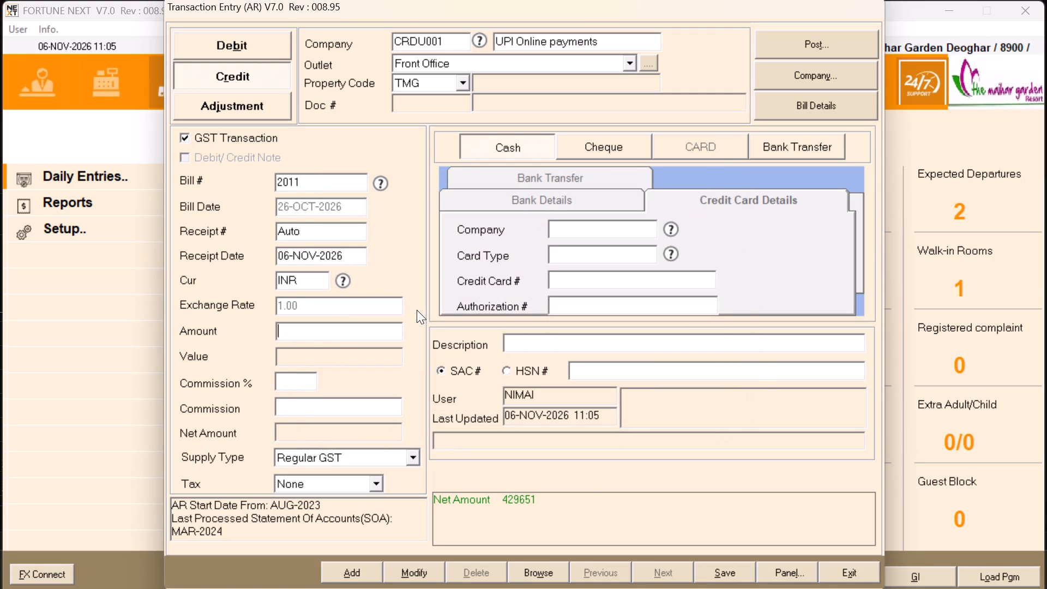
type("1000")
key("Return")
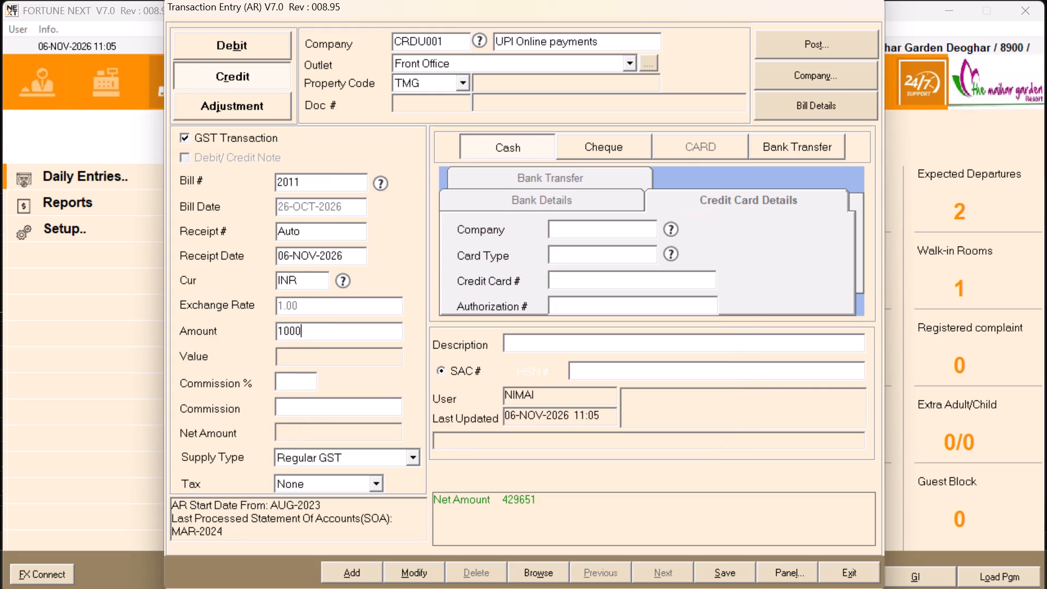
key("Return")
key("Return")
key("Return")
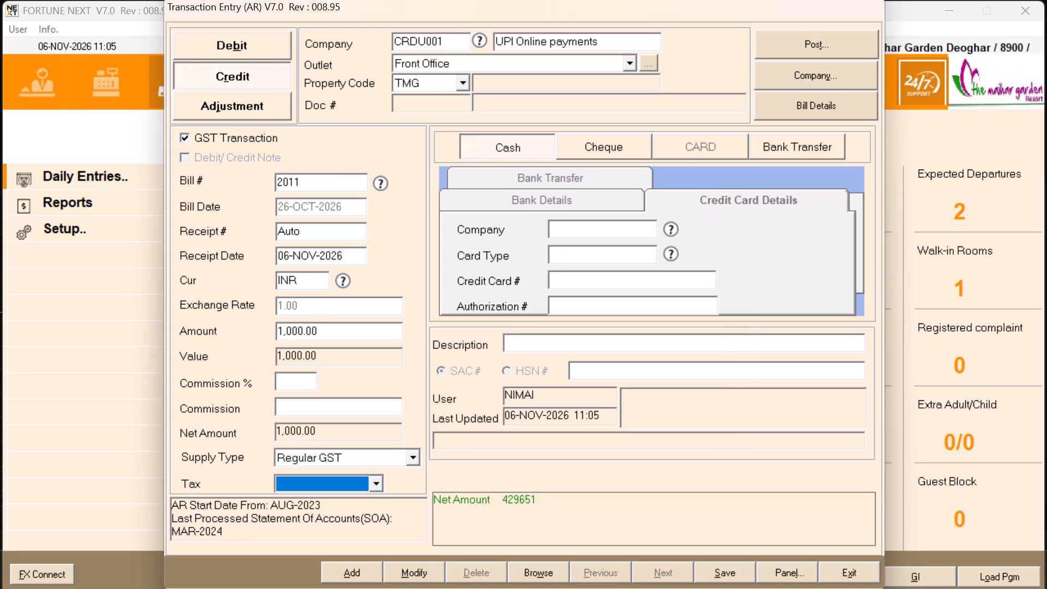
Set the entry's supply type to Non GST, keeping the tax as None.
left_click(380, 453)
left_click(360, 461)
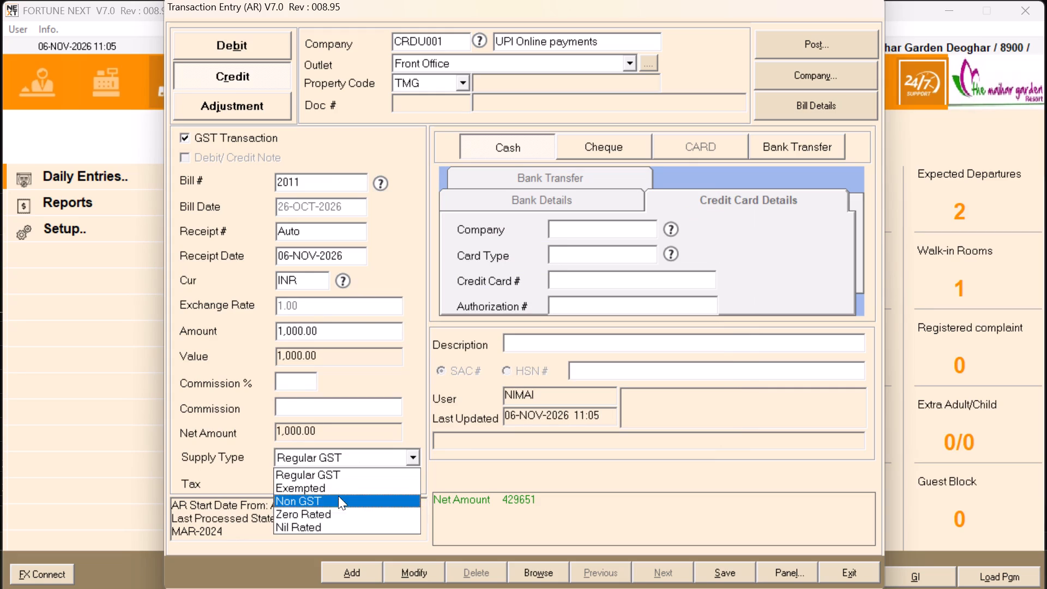
left_click(327, 502)
key("Return")
key("Return")
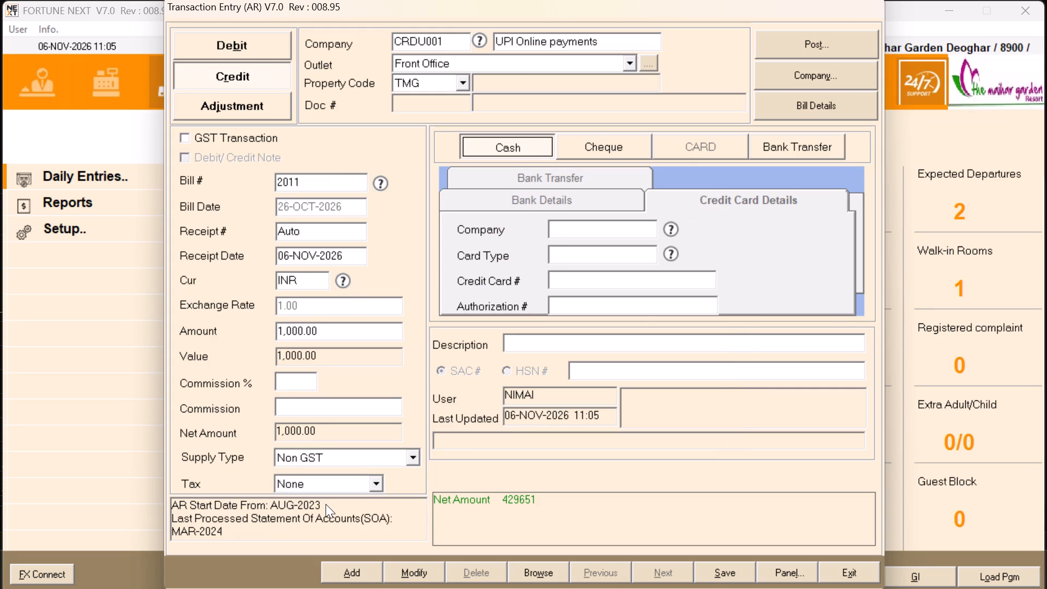
Choose bank transfer as the payment mode, with State Bank of India as the bank and DEOGHAR as the branch.
key("Right")
key("Right")
key("Return")
key("Return")
key("s")
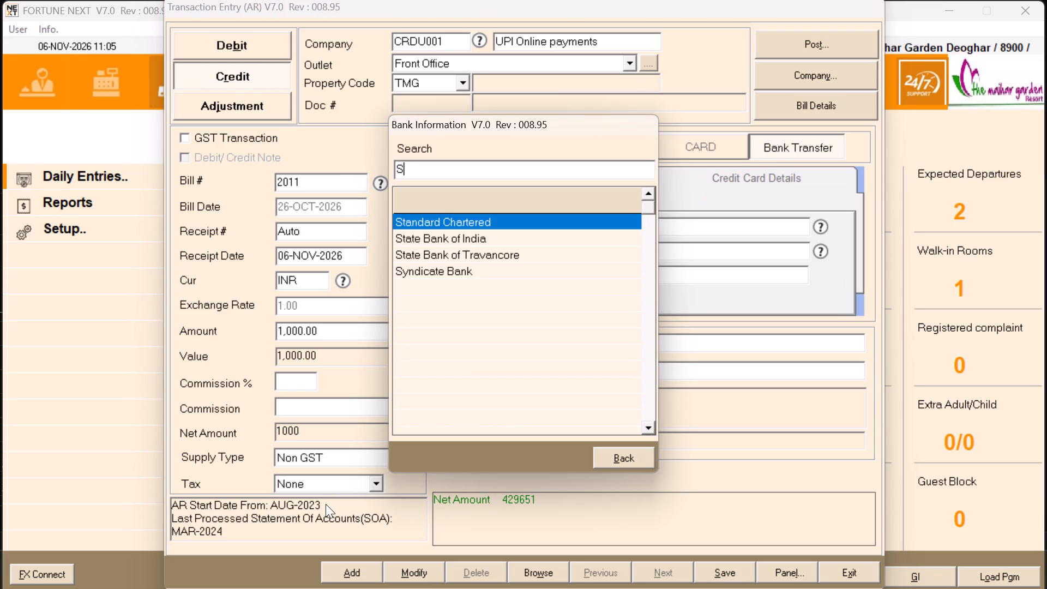
left_click(507, 241)
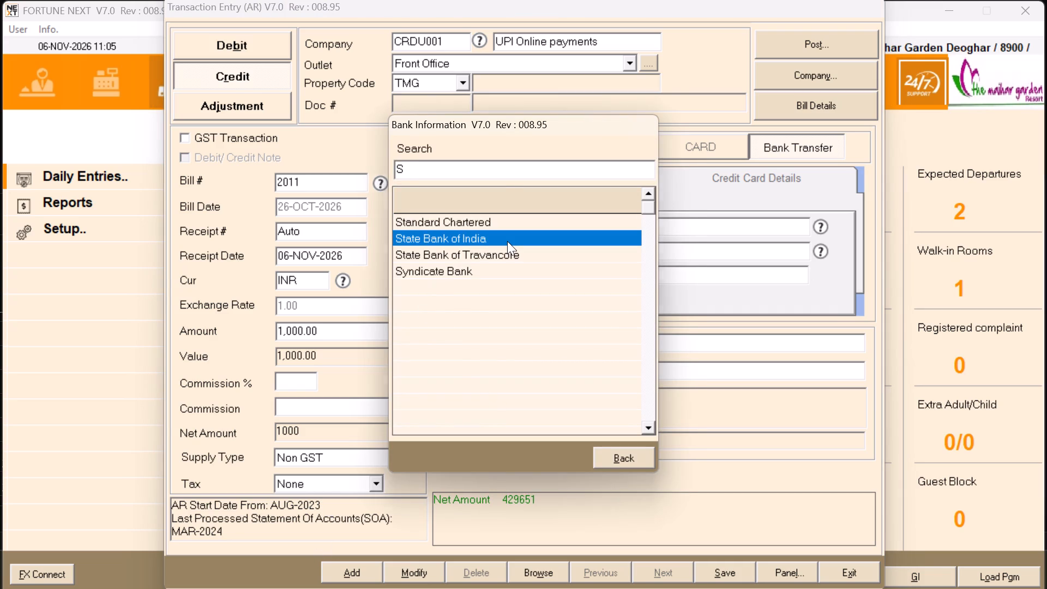
key("Return")
type("DEOGHAR")
key("Return")
Copy reference **7578 from bill 2012's UPI row in Excel and paste it as the transfer's Ref No# in Fortune Next.
key("alt+Tab")
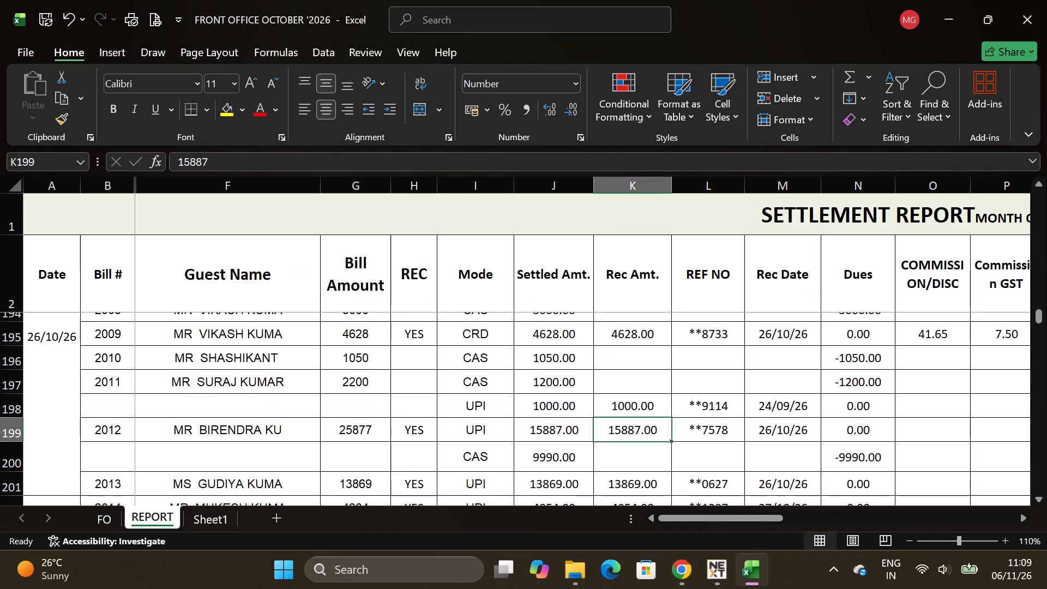
left_click(685, 432)
key("ctrl+c")
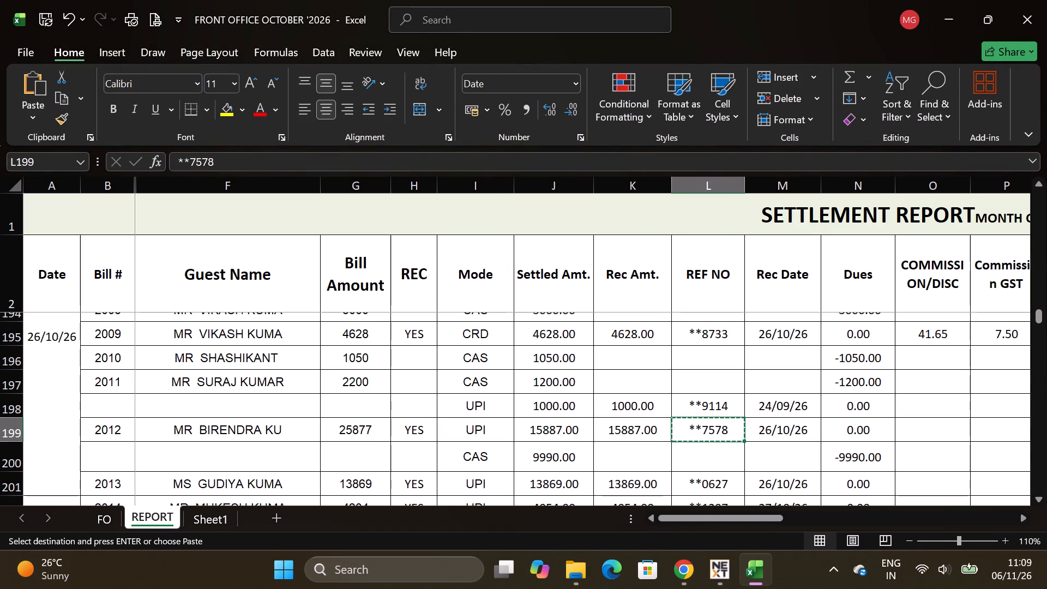
key("alt+Tab")
key("alt+Tab")
key("alt+Tab")
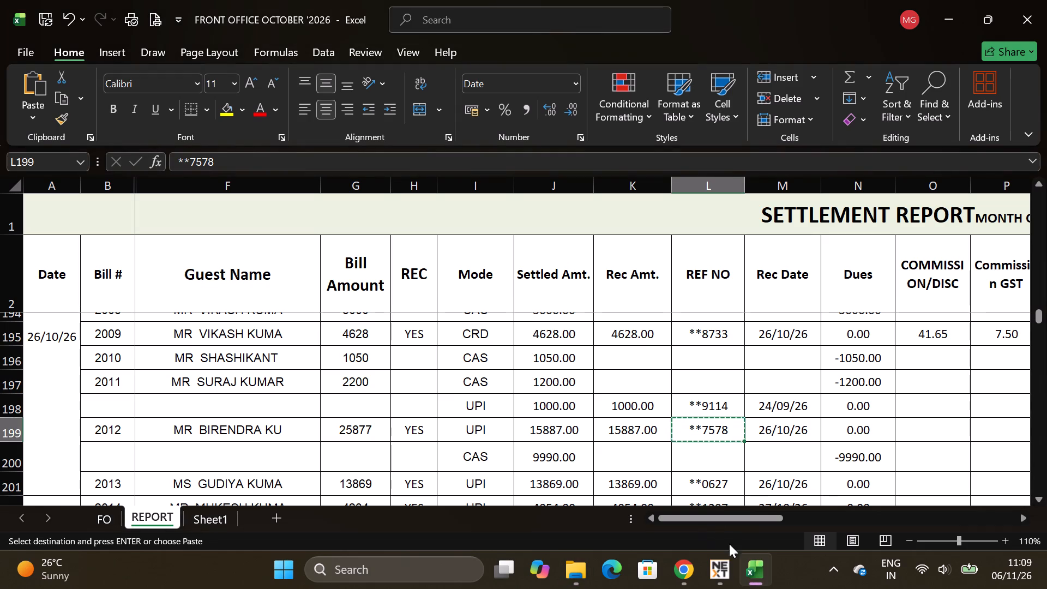
left_click(721, 566)
key("ctrl+v")
key("Return")
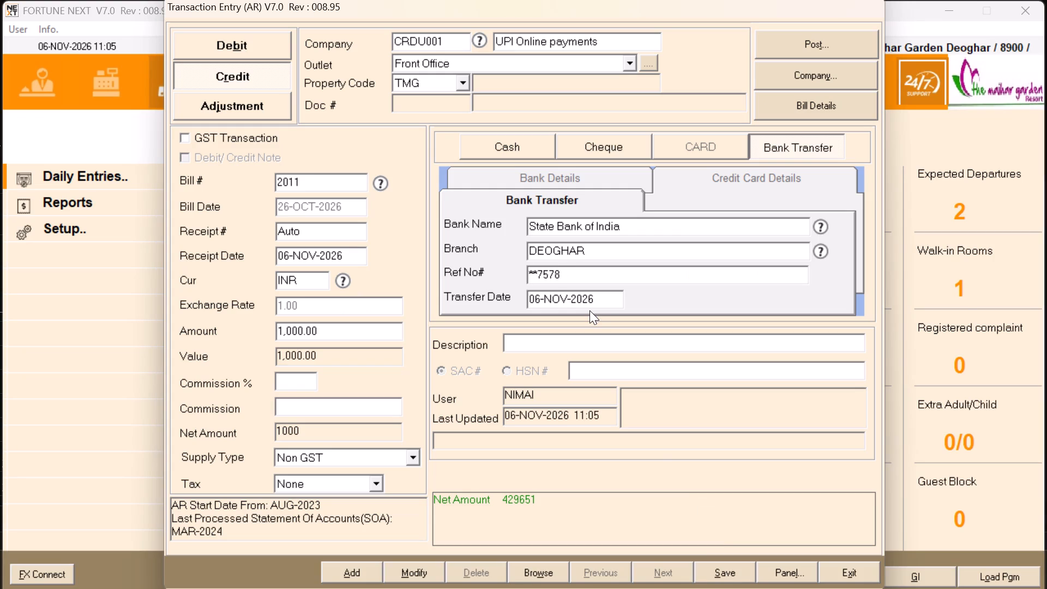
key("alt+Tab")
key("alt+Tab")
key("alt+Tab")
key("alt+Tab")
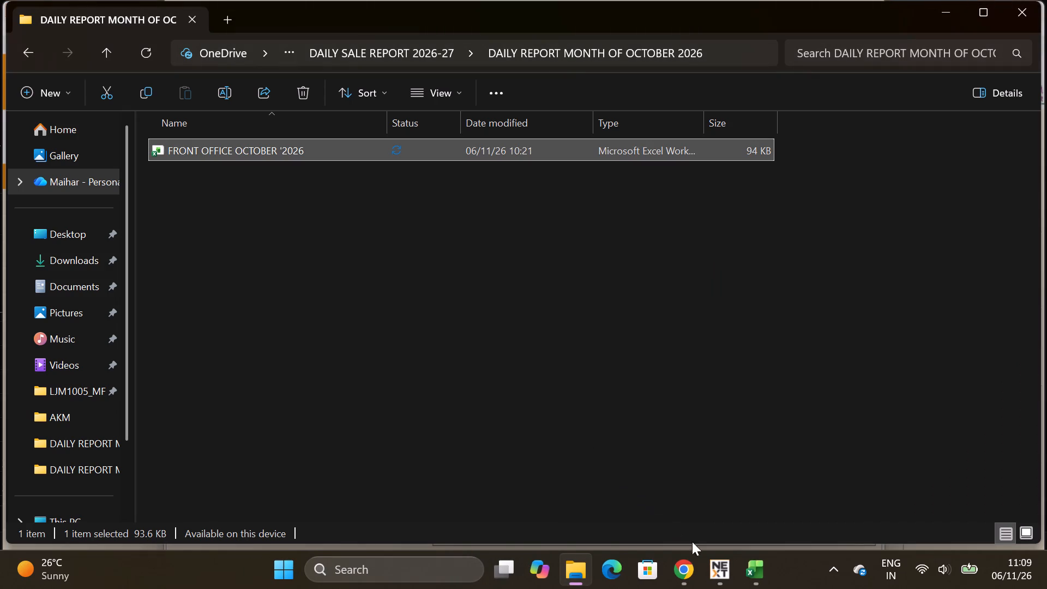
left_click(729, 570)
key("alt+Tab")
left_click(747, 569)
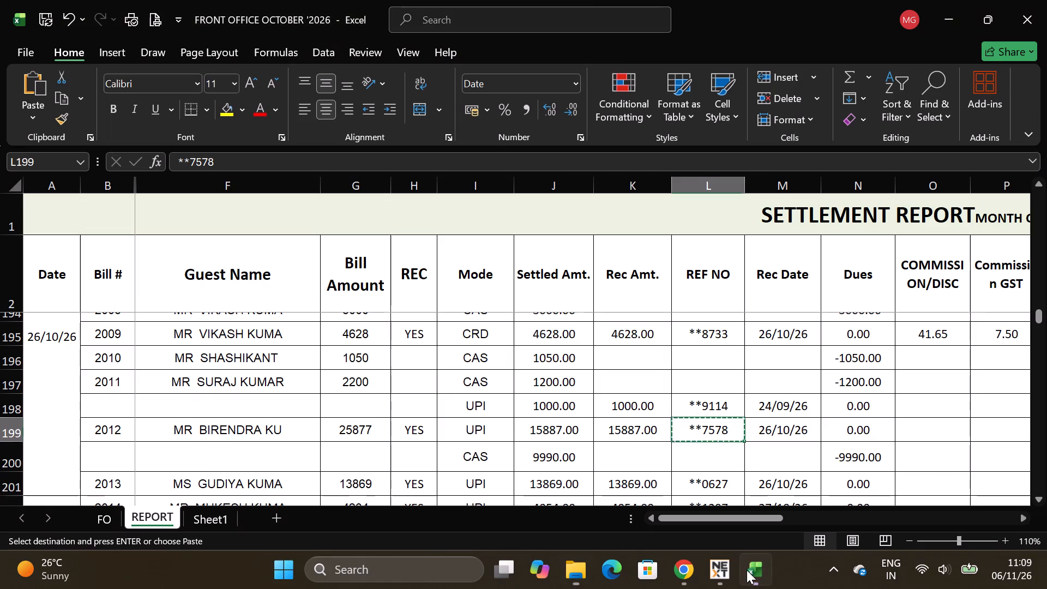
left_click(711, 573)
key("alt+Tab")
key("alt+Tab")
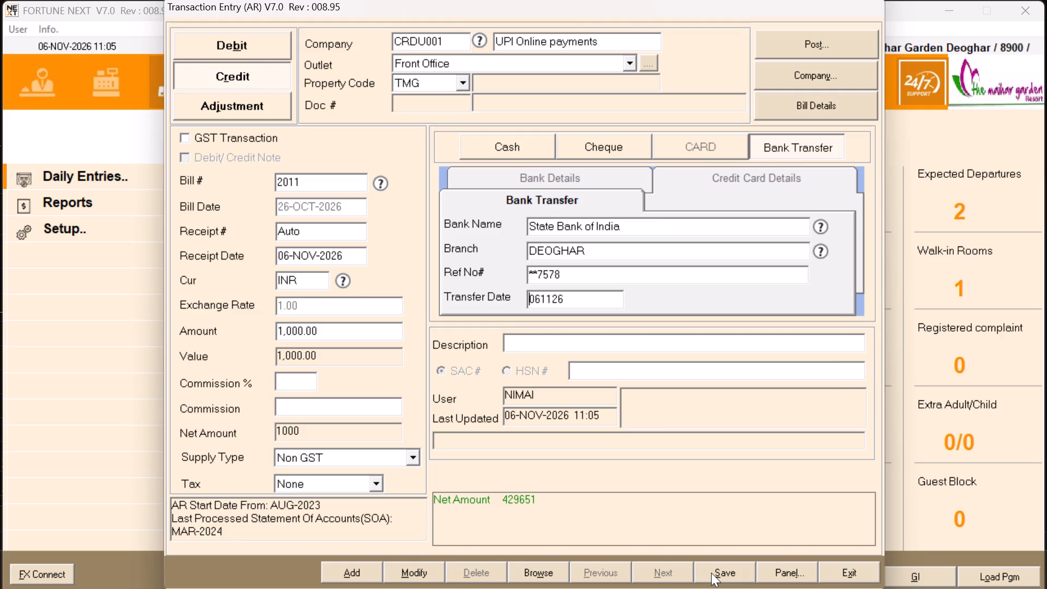
Check bill 2011's UPI received date in Excel and set the transfer date to 24-SEP-2026 in Fortune Next.
key("alt+Tab")
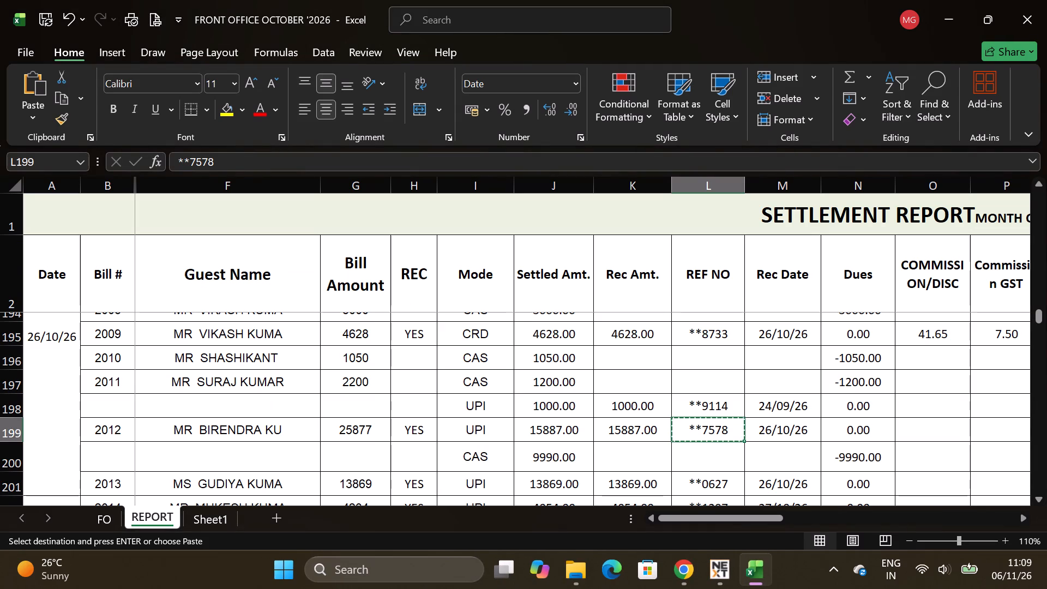
left_click(763, 412)
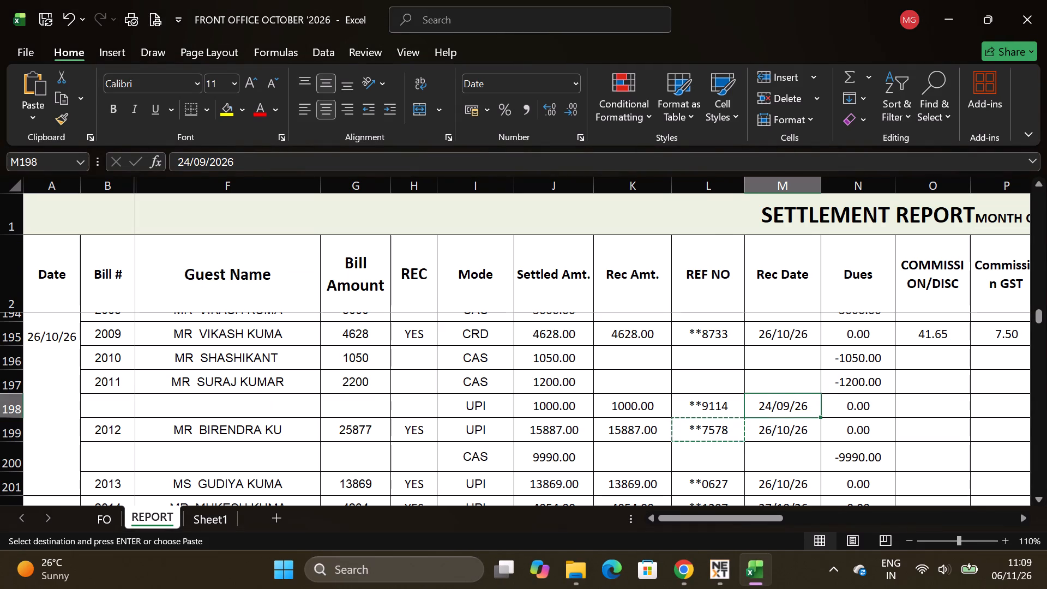
key("alt+Tab")
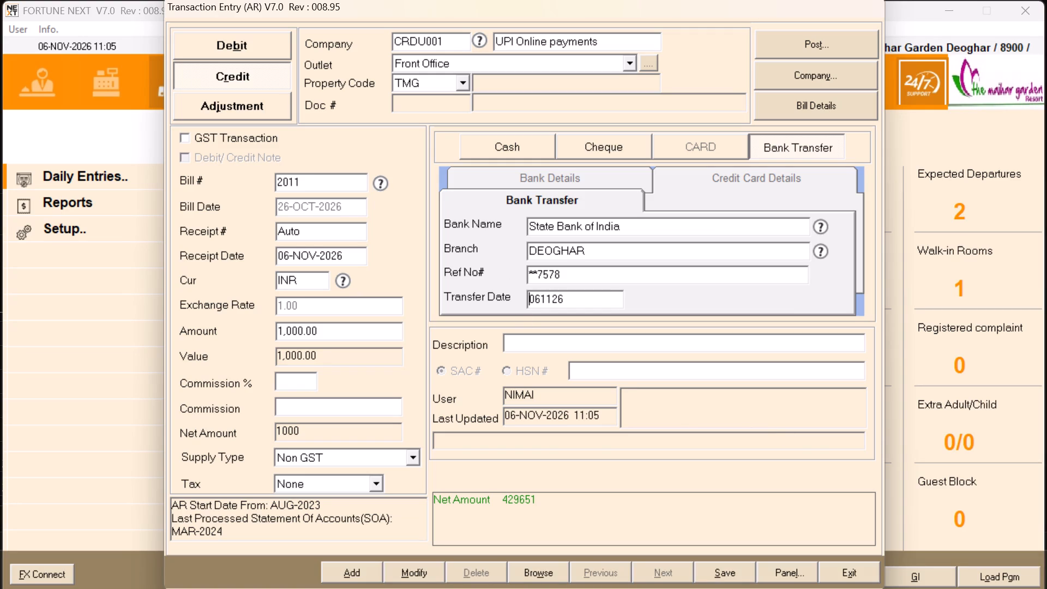
left_click(553, 298)
key("BackSpace")
key("BackSpace")
key("BackSpace")
key("BackSpace")
key("BackSpace")
key("BackSpace")
type("2409")
key("Return")
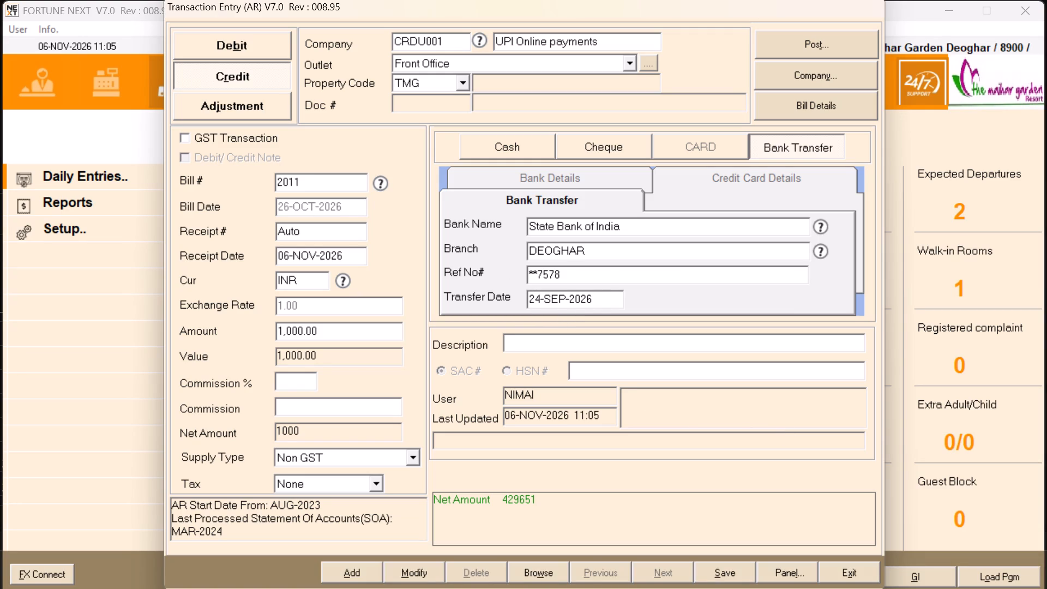
Enter REC FROM UPI as the entry's description.
type("REC FROM")
key("space")
type("UPI")
key("Return")
Save the credit entry, post it to FA as a bank receipt with the default narration, and skip the voucher print.
key("Return")
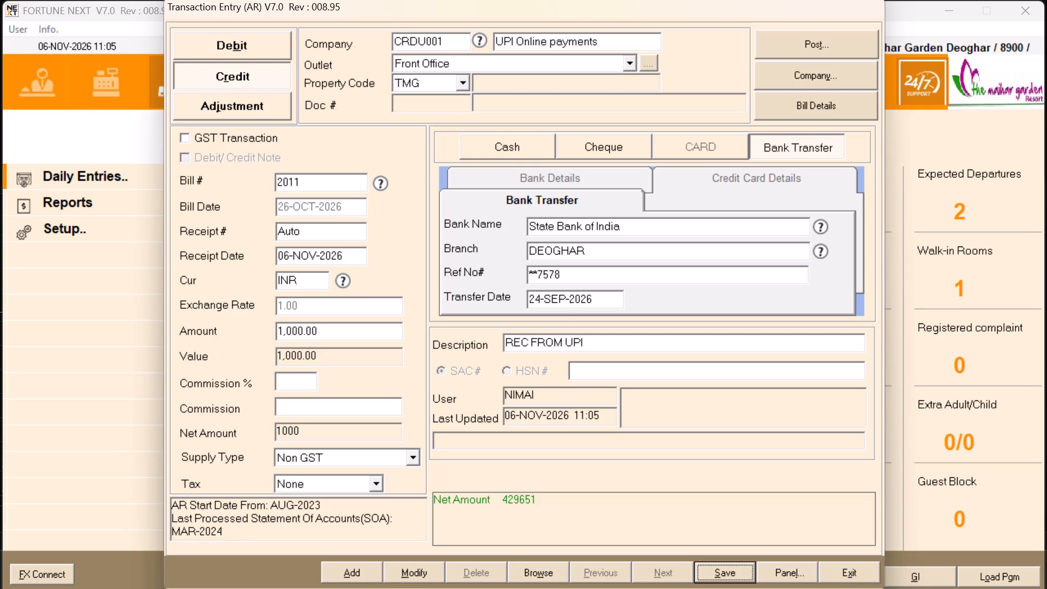
key("Down")
key("Tab")
key("Tab")
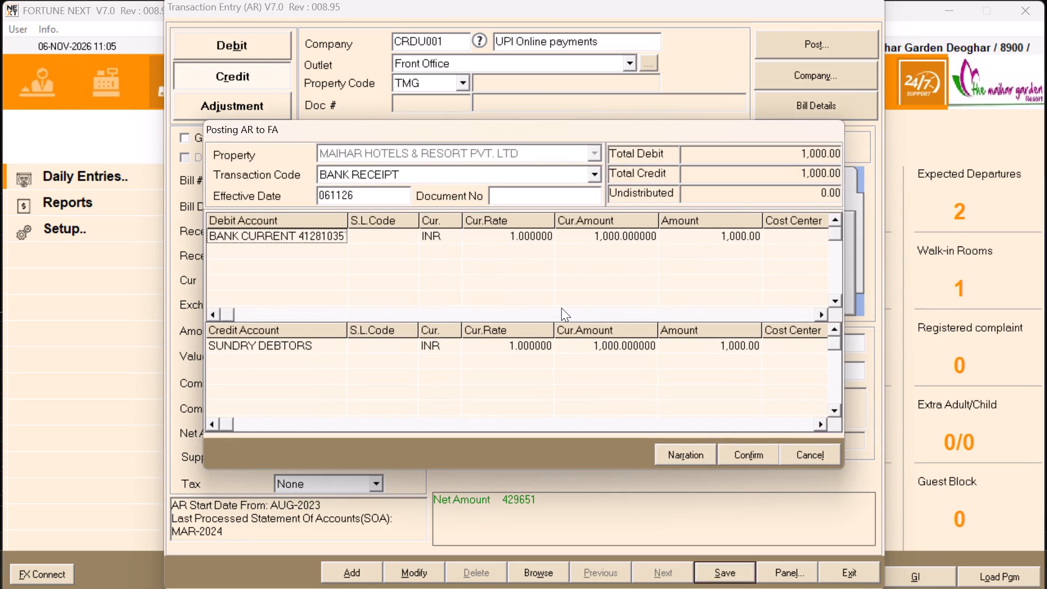
key("Tab")
key("Tab")
key("Tab")
key("Return")
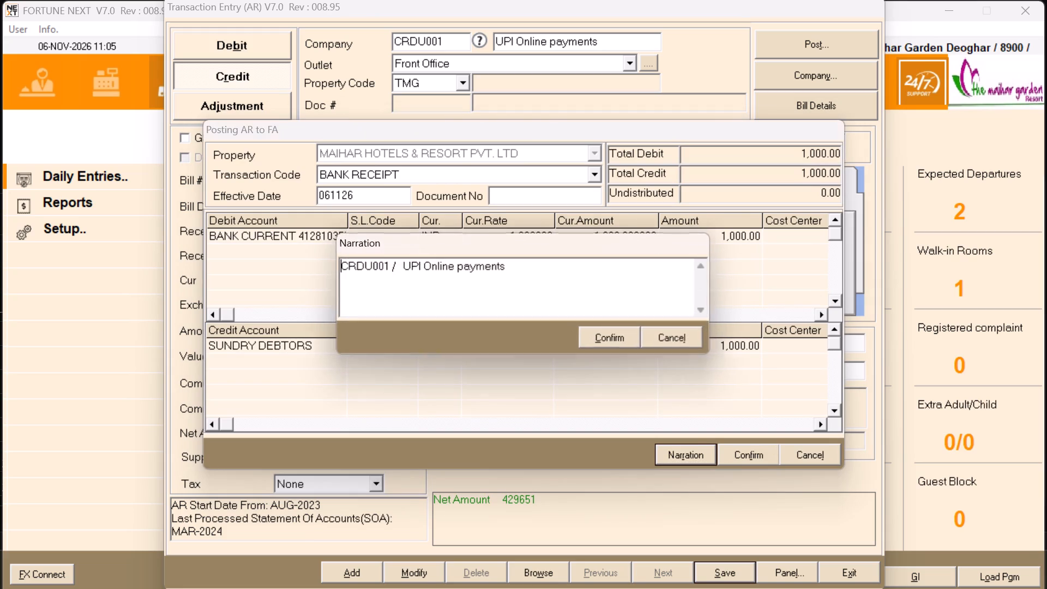
key("Return")
key("Return")
key("Return")
key("Return")
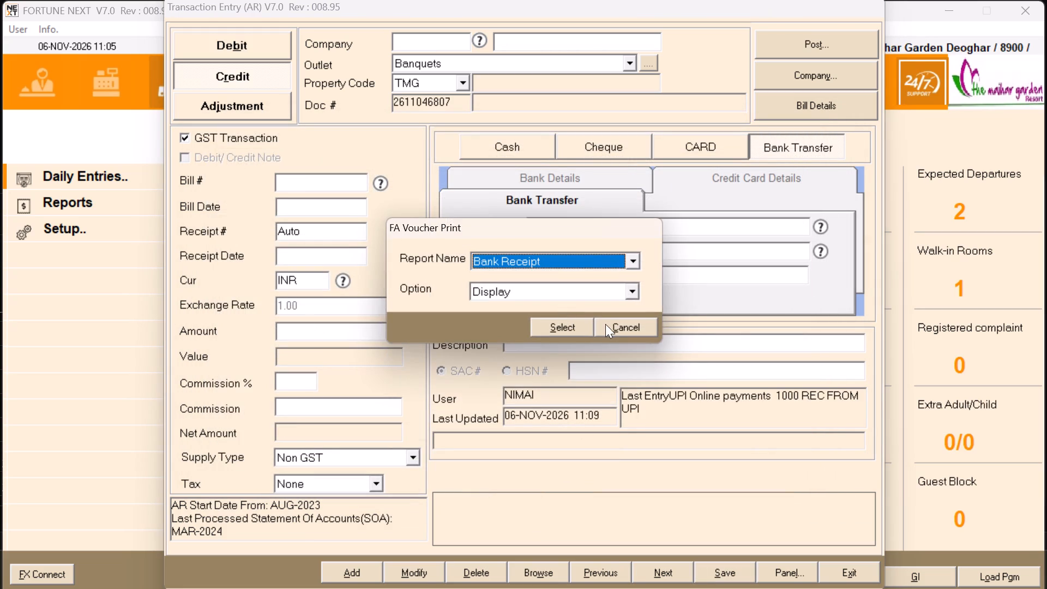
left_click(611, 324)
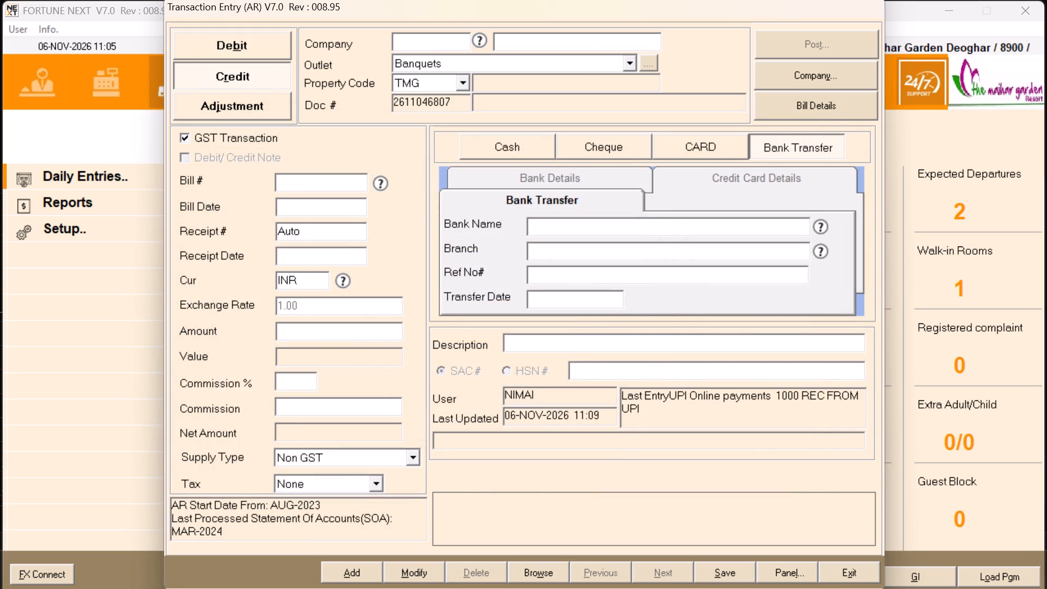
In Excel, mark bill 2011's UPI row as YES in the REC column and save the workbook.
key("alt+Tab")
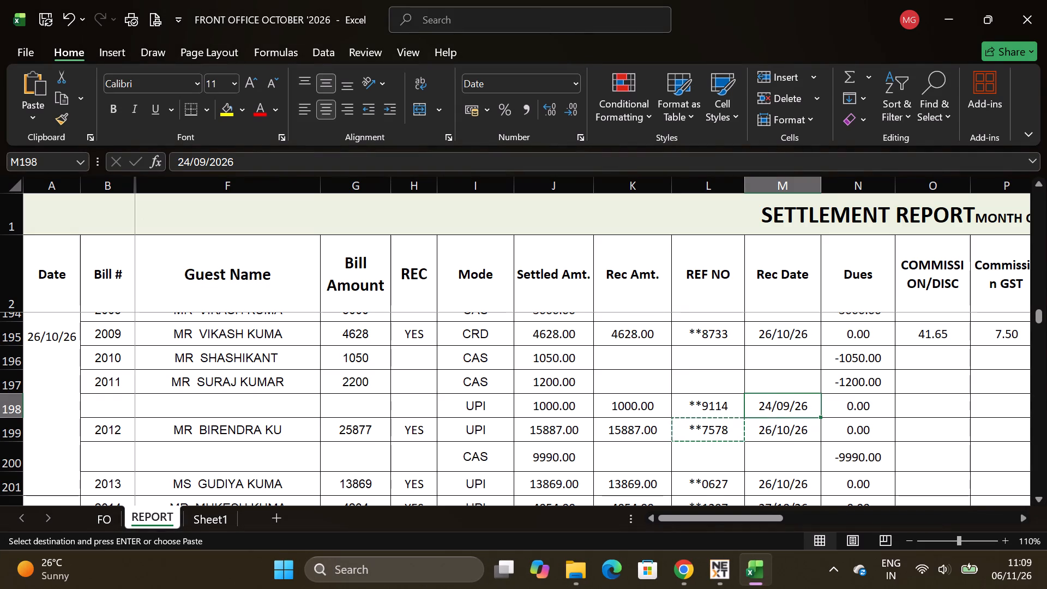
left_click(419, 412)
key("y")
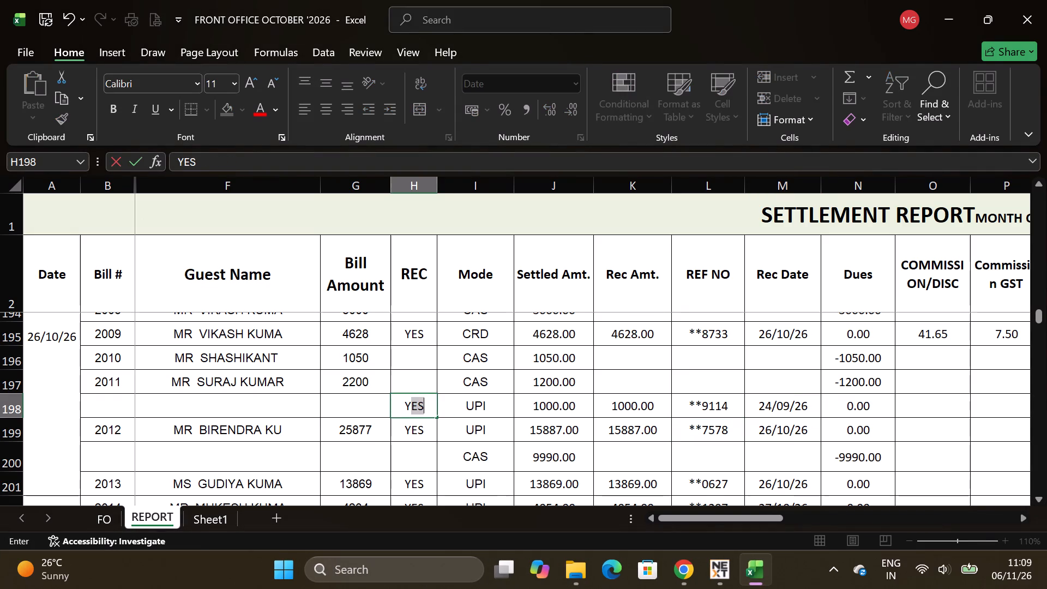
left_click(426, 447)
key("ctrl+s")
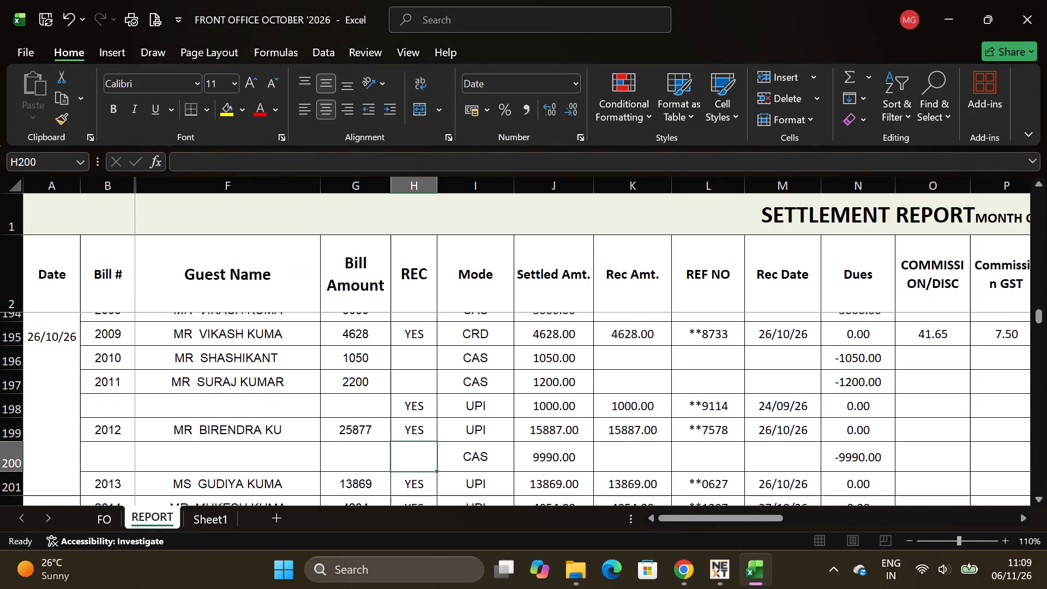
Examine the REC status of the settlement rows from bill 2012 onward for received payments still unmarked.
scroll(433, 441, "down", 1)
left_click(419, 416)
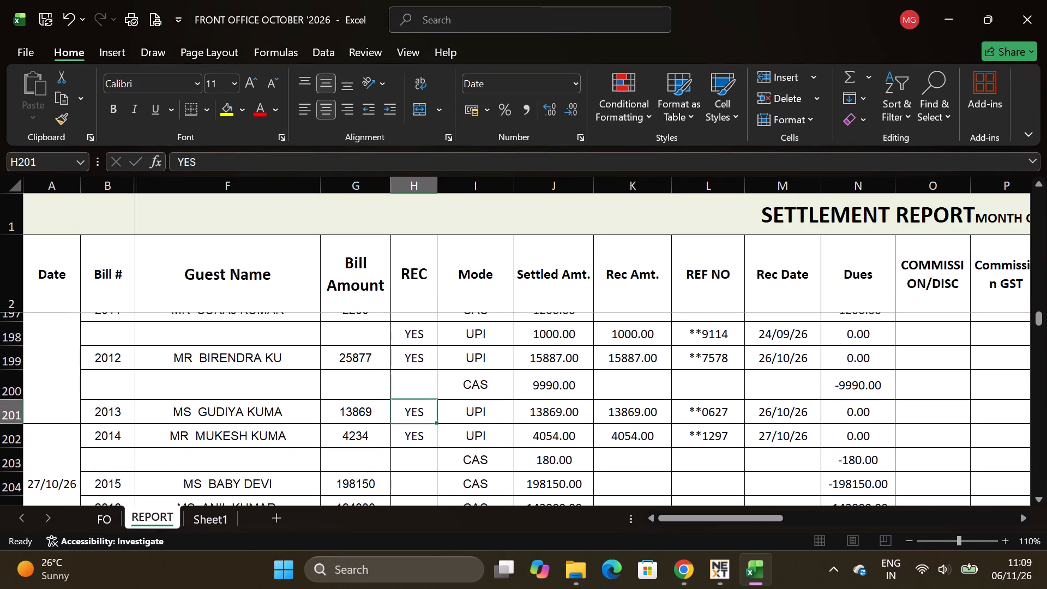
left_click(416, 434)
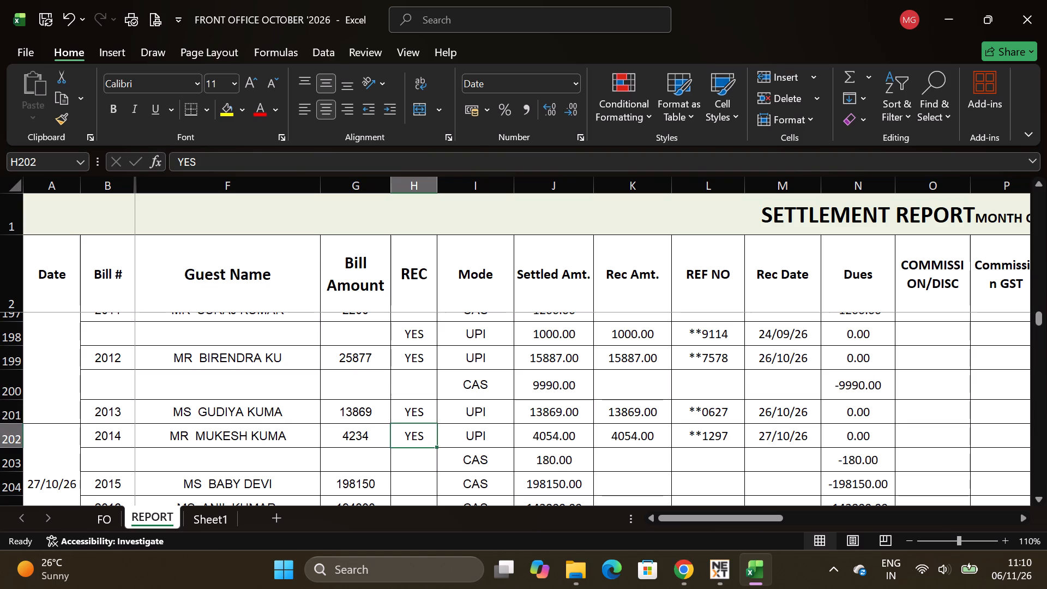
left_click(426, 460)
scroll(464, 441, "down", 2)
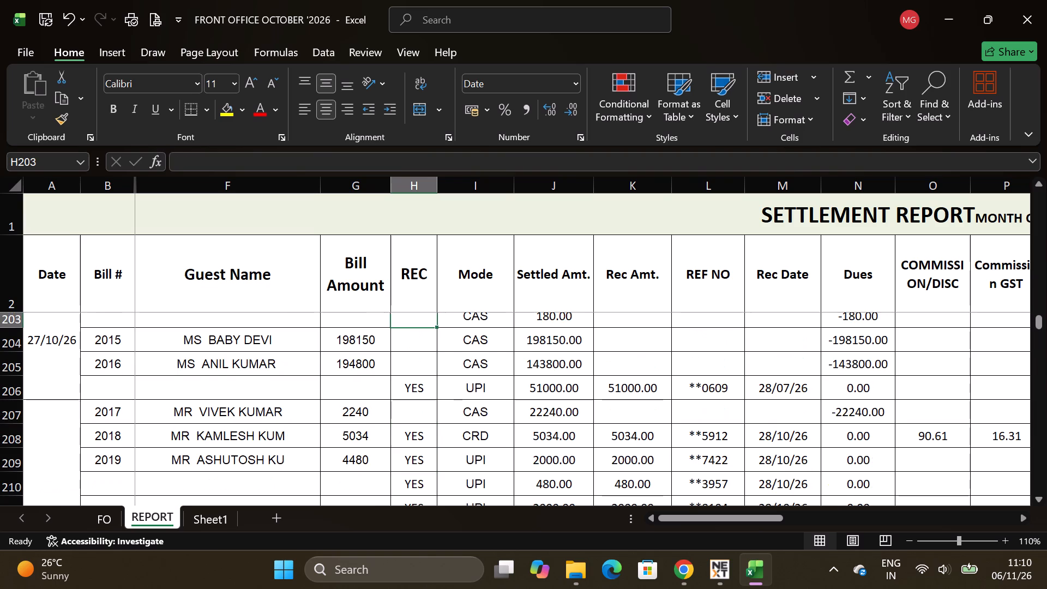
left_click(430, 359)
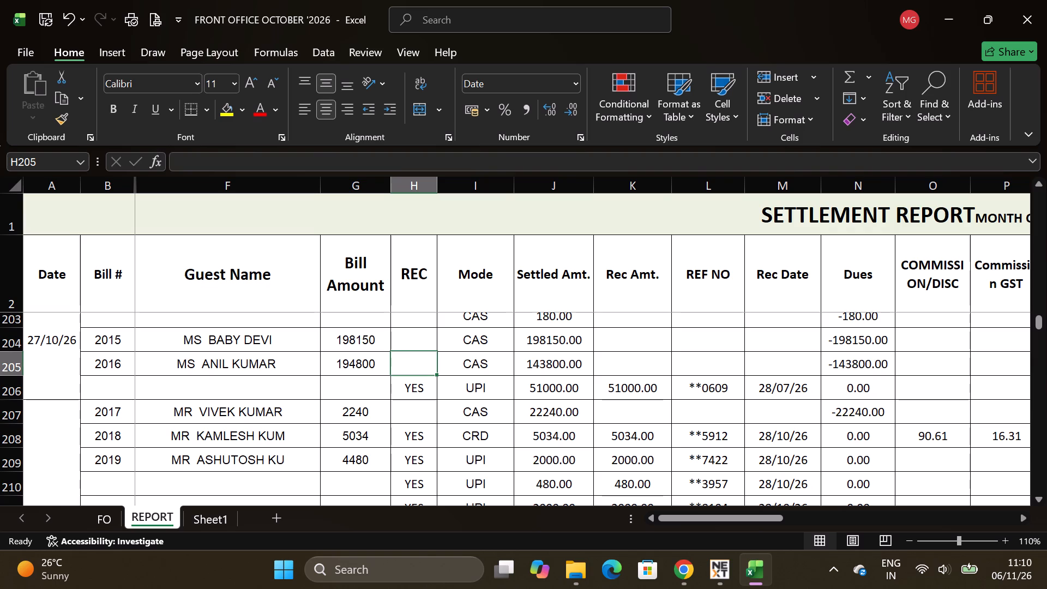
scroll(543, 417, "down", 3)
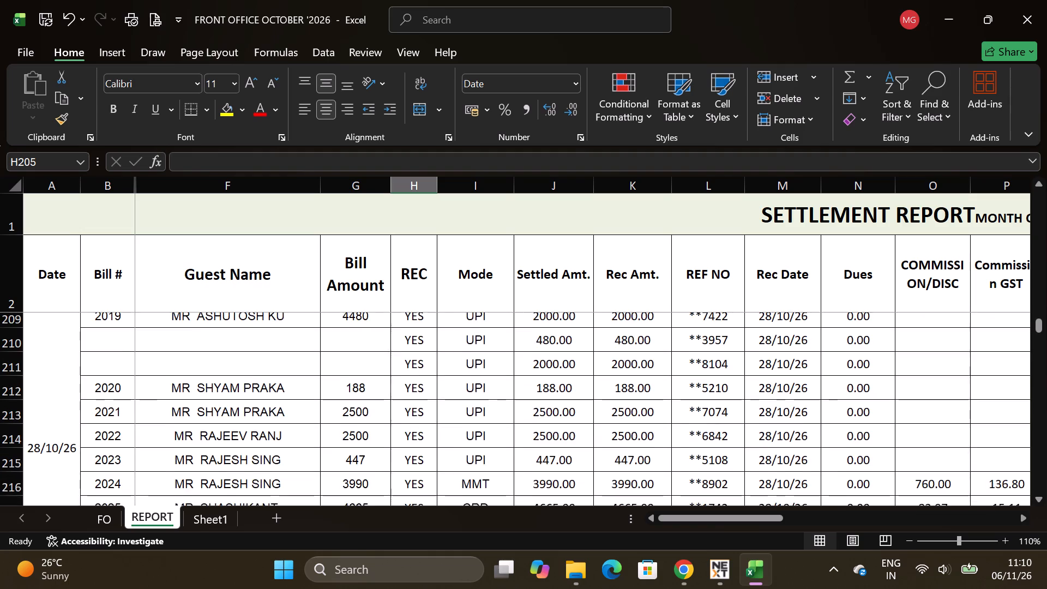
scroll(543, 417, "down", 2)
In Fortune Next, set the new credit entry's company to CRDU001, UPI Online payments.
key("alt+Tab")
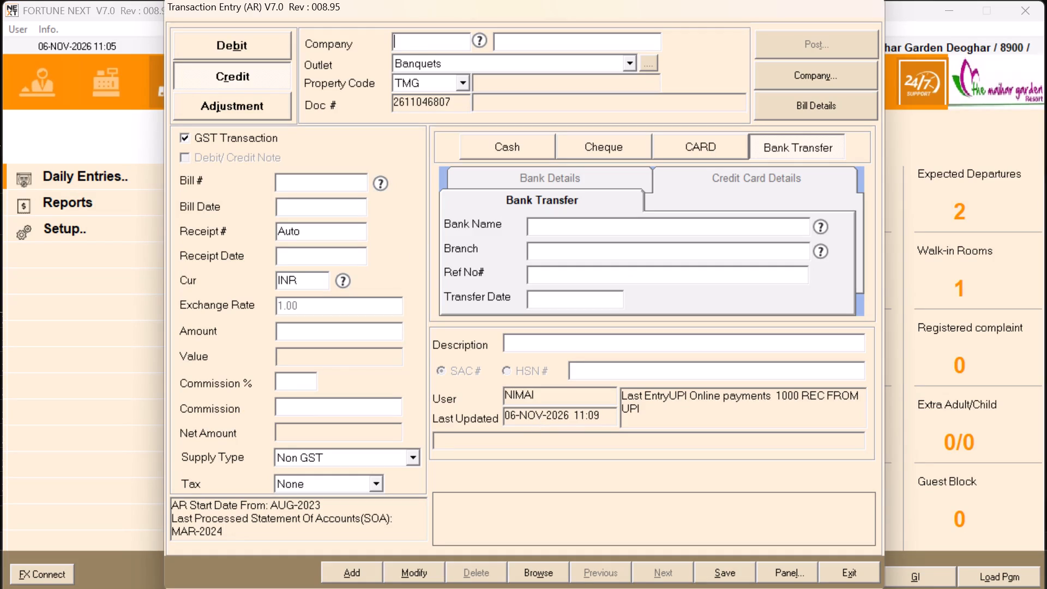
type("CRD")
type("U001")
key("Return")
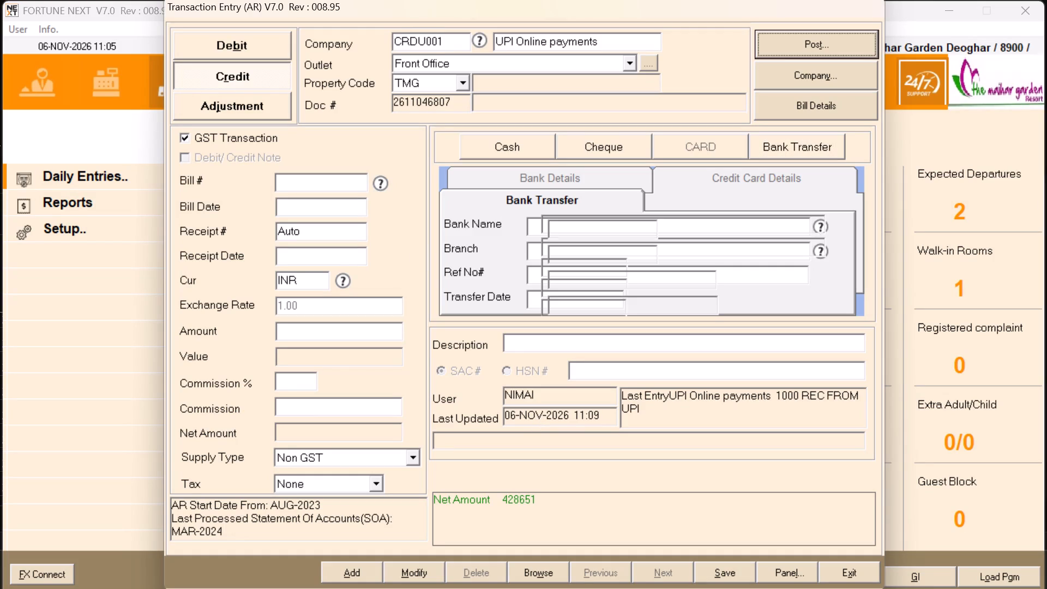
Open the UPI company's bill list for the credit entry and look through the November bills.
double_click(311, 176)
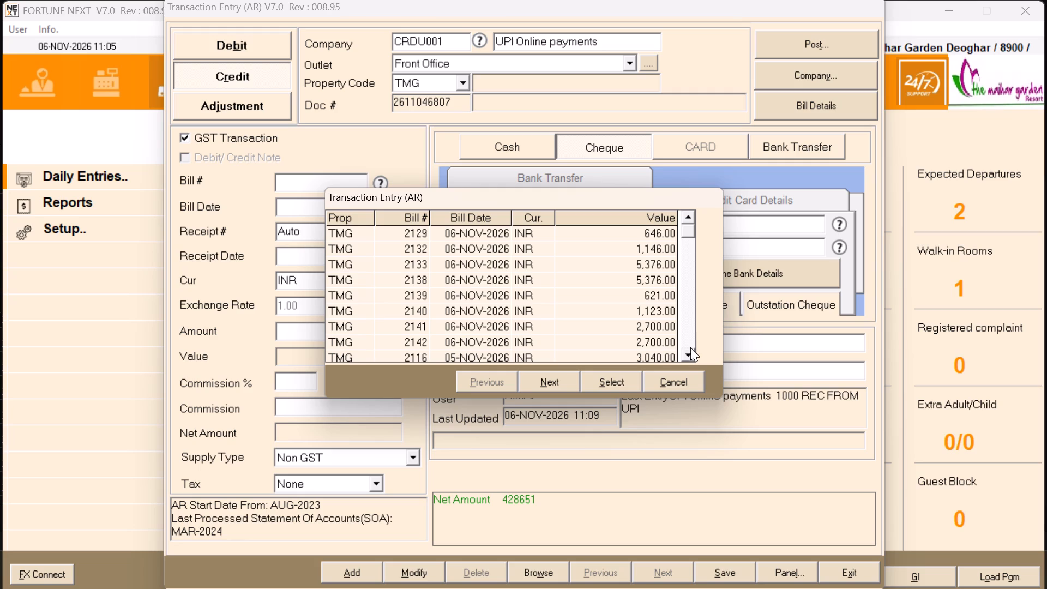
left_click(693, 356)
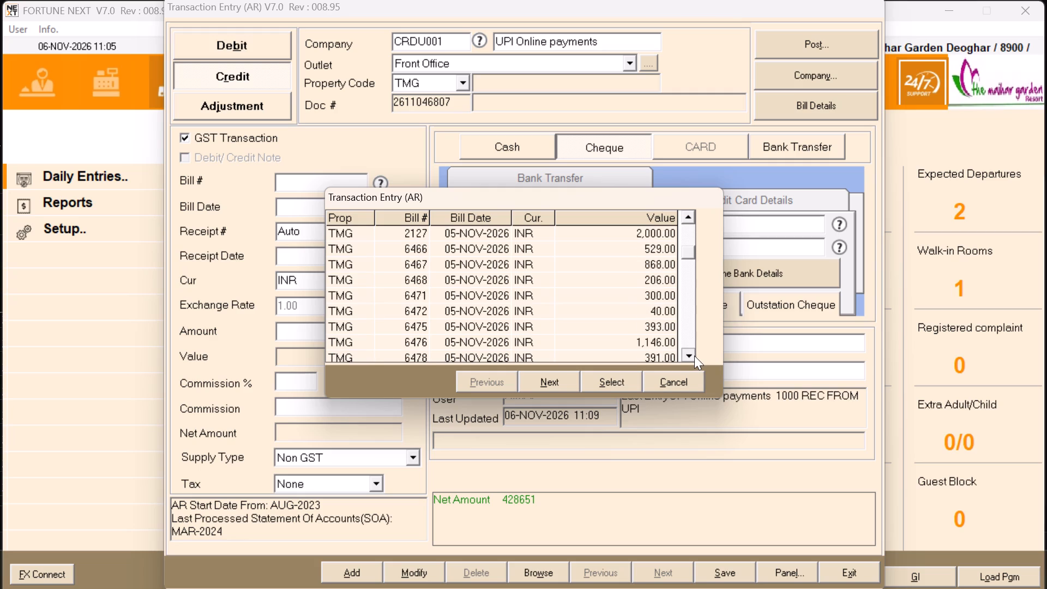
left_click(694, 356)
left_click(674, 352)
left_click(693, 352)
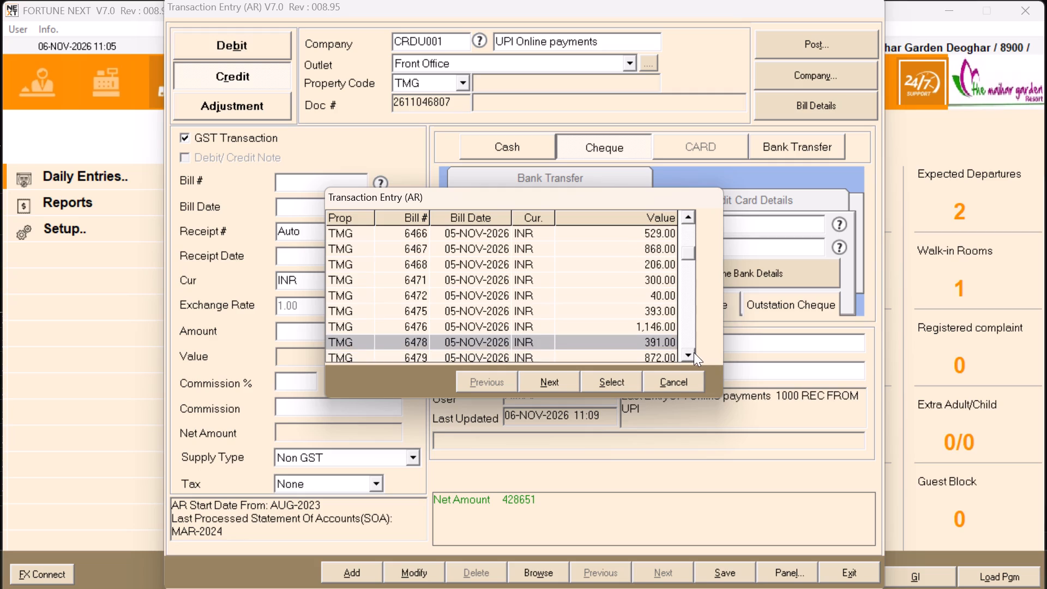
left_click(689, 356)
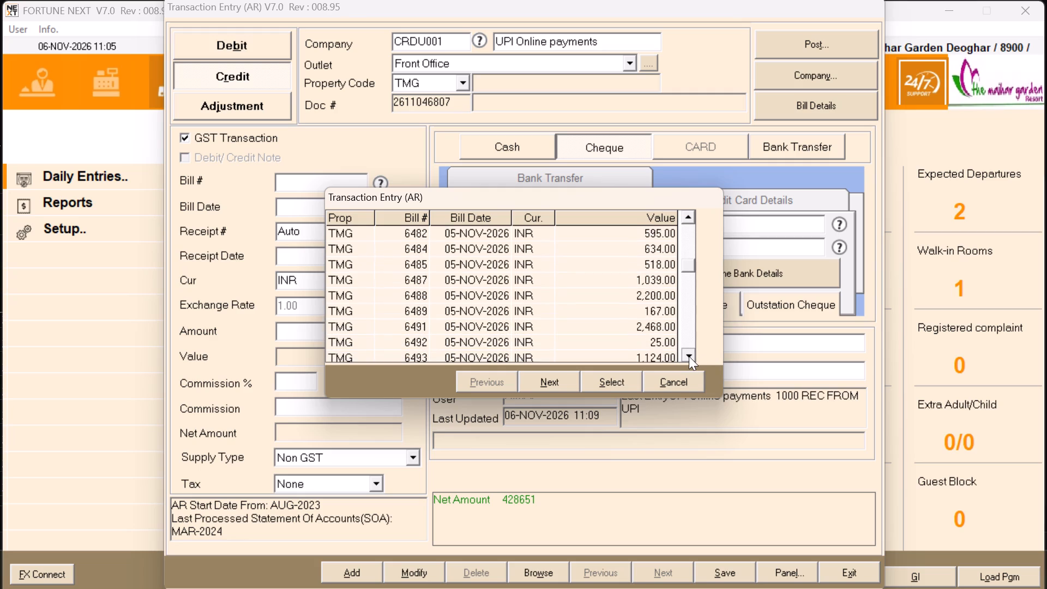
left_click(688, 217)
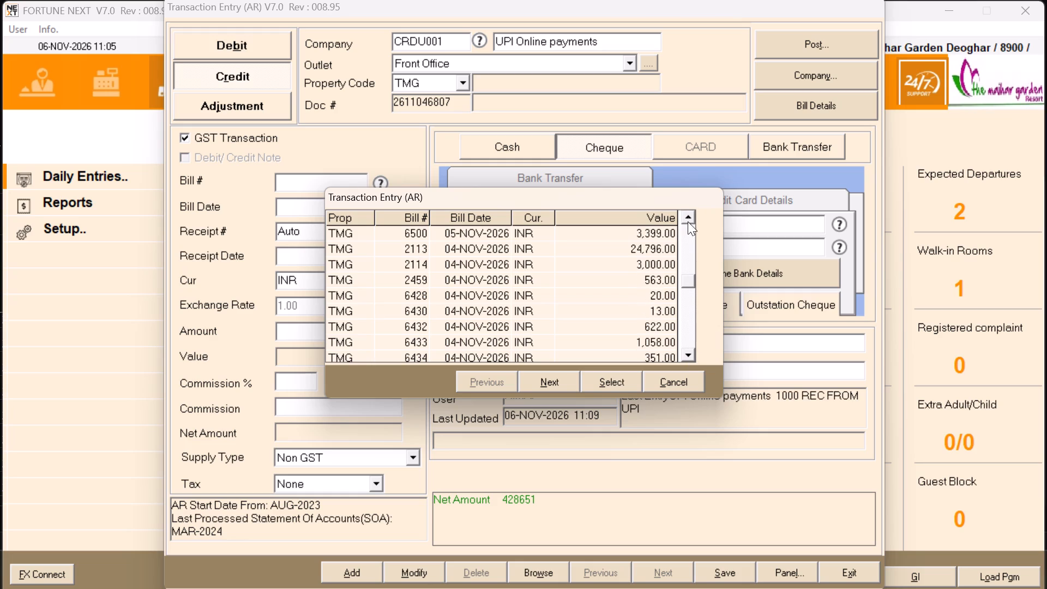
left_click(687, 357)
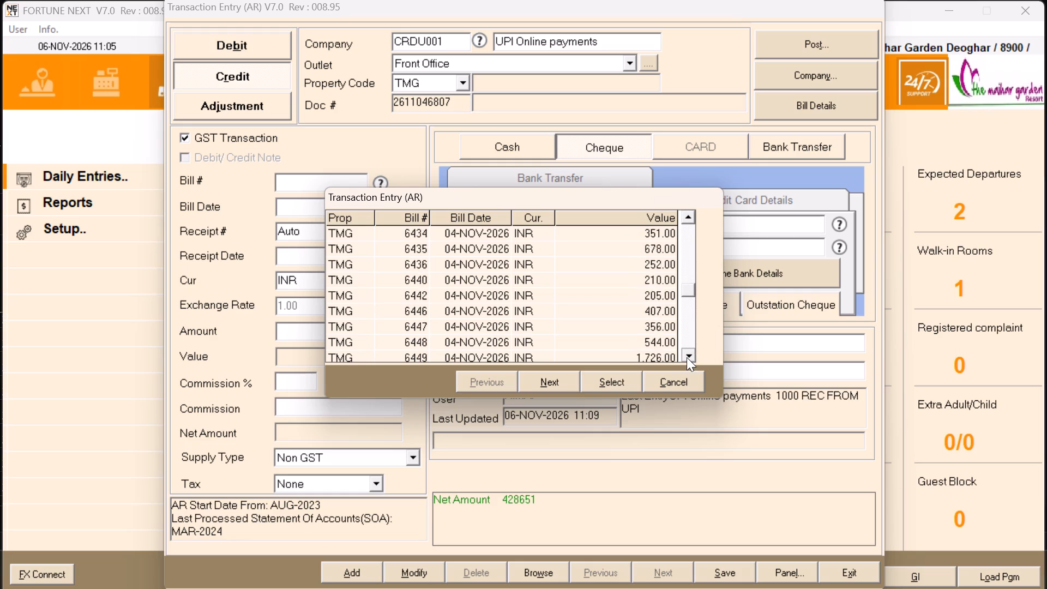
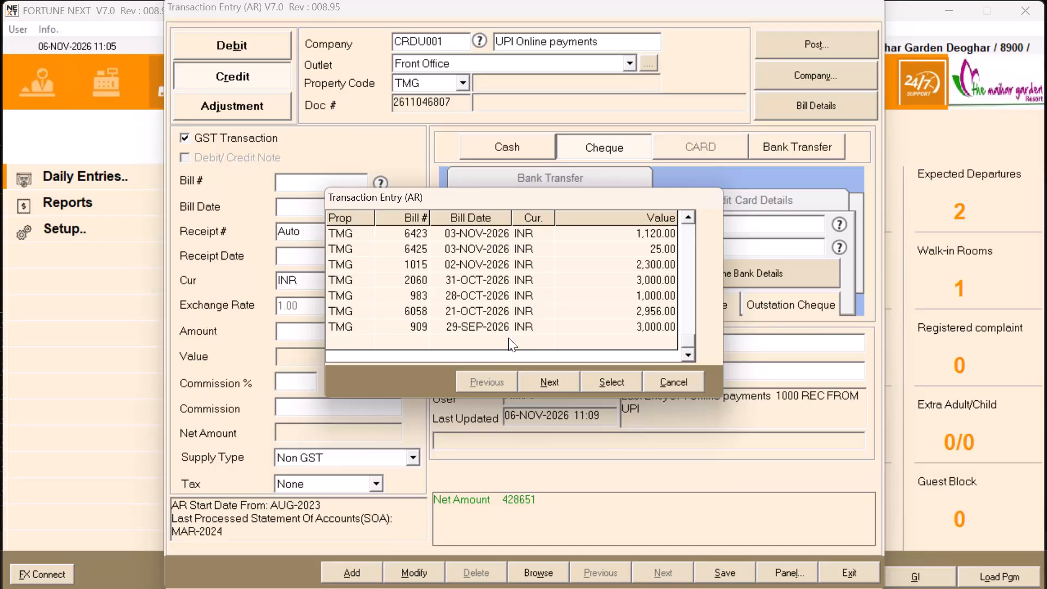
In Excel, save the FRONT OFFICE OCTOBER '2026 workbook and close it.
key("alt+Tab")
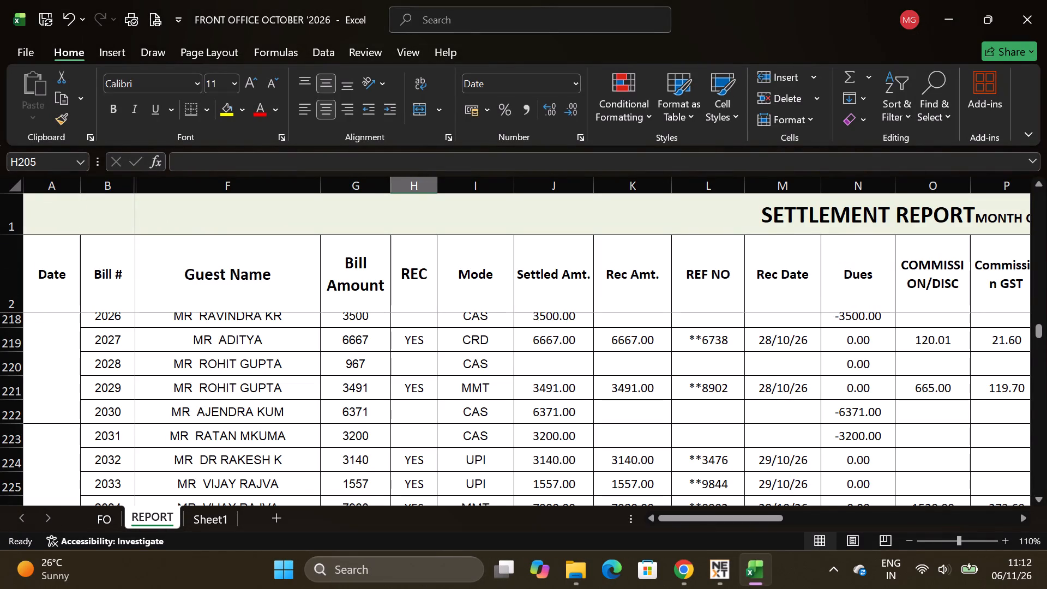
key("ctrl+s")
left_click(1040, 0)
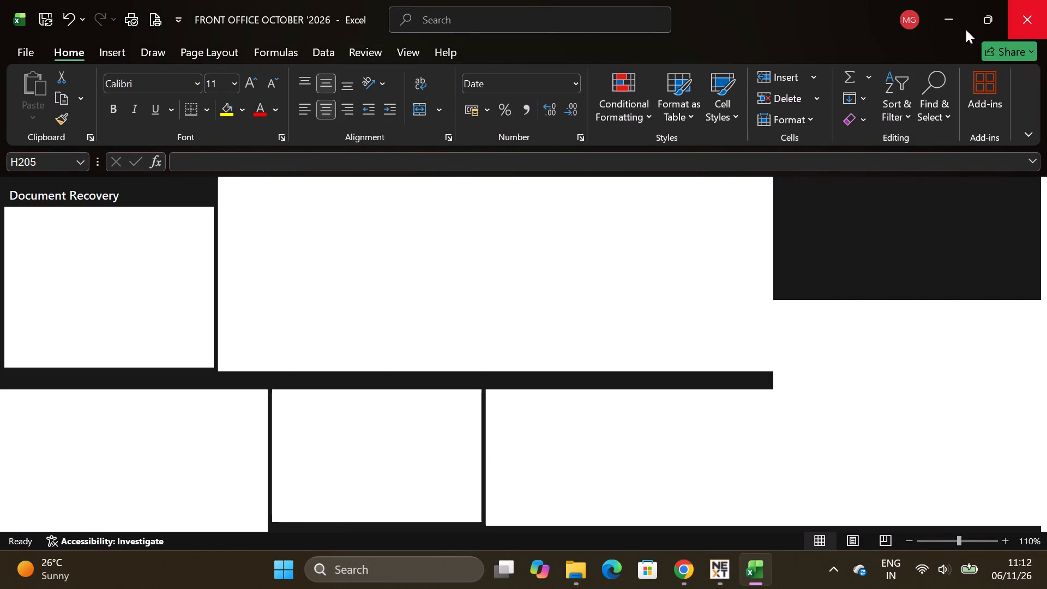
From the DAILY REPORT MONTH OF SEPTEMBER 2026 folder, open the FRONT OFFICE SEPTEMBER '2026 workbook.
key("alt+Tab")
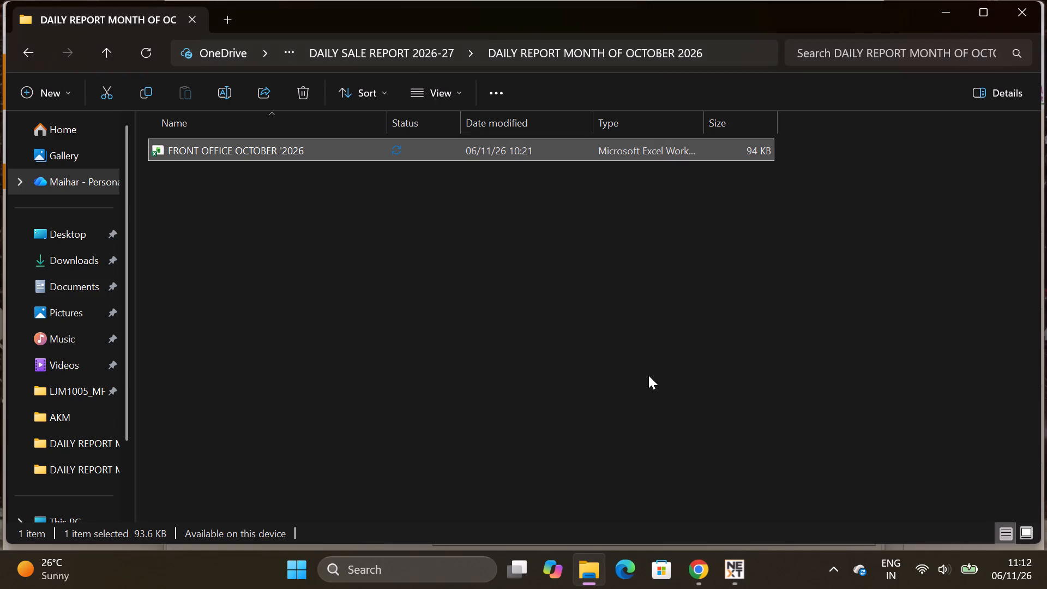
left_click(18, 48)
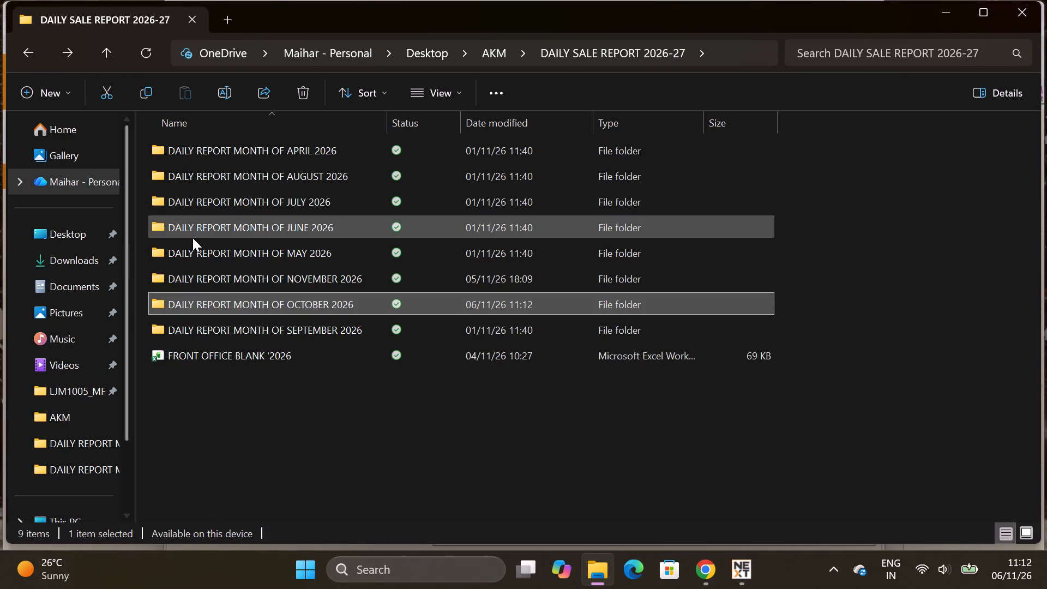
double_click(238, 321)
double_click(263, 143)
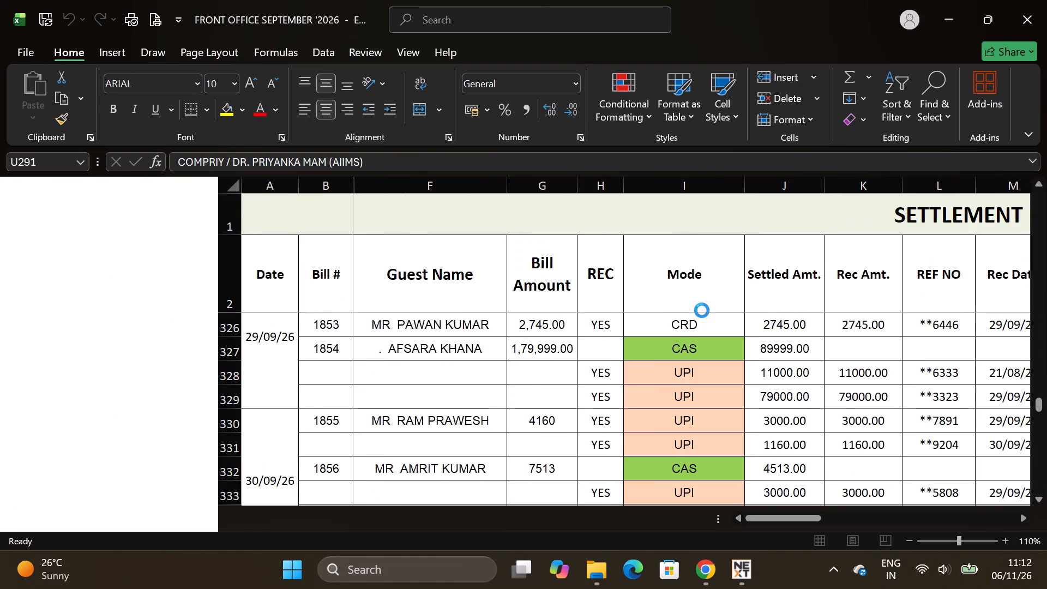
Close the Document Recovery pane, choosing to view the recovered files later.
left_click(190, 507)
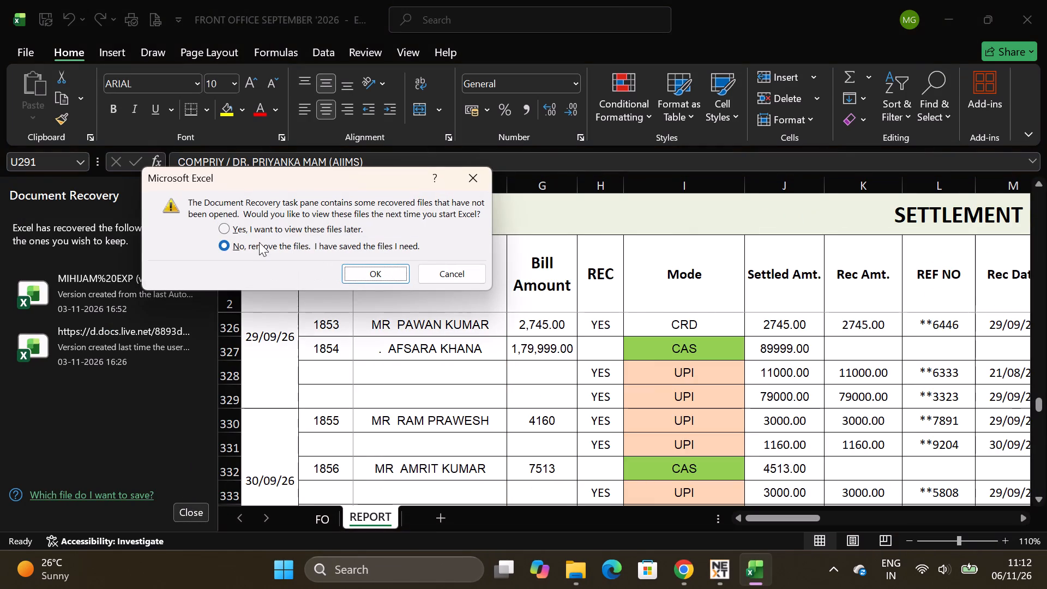
left_click(262, 227)
left_click(365, 276)
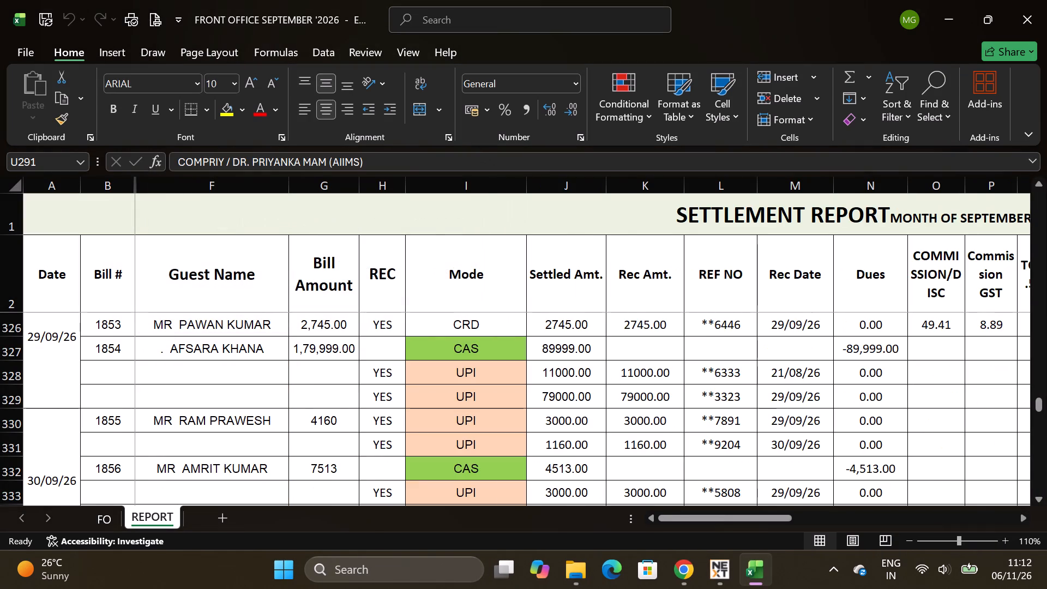
Check Fortune Next's open UPI bill list against the September settlement rows in Excel, examining REC status from bill 1858 back to 1813.
key("alt+Tab")
key("alt+Tab")
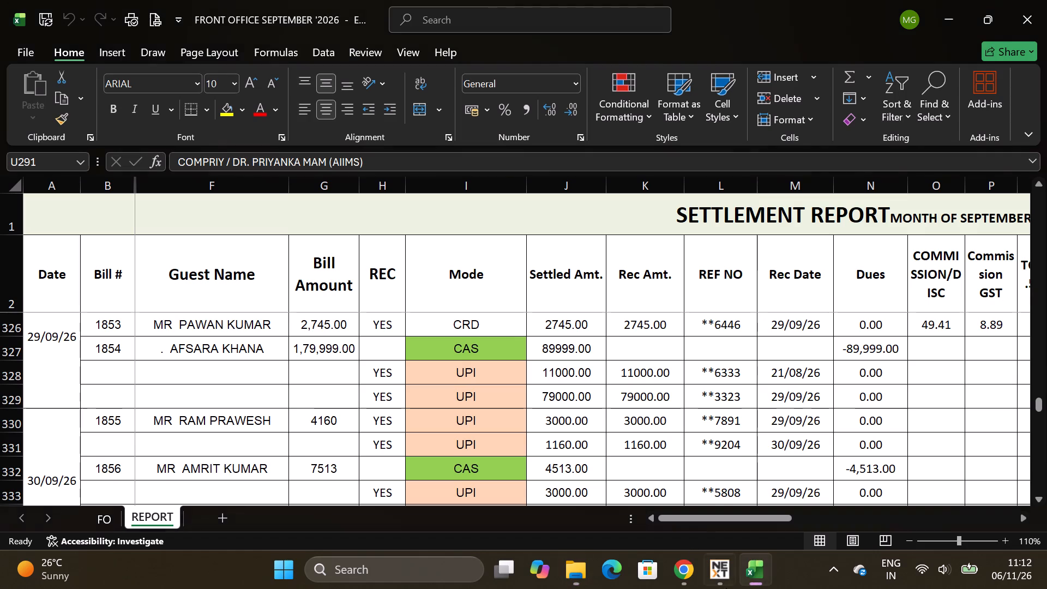
left_click(715, 564)
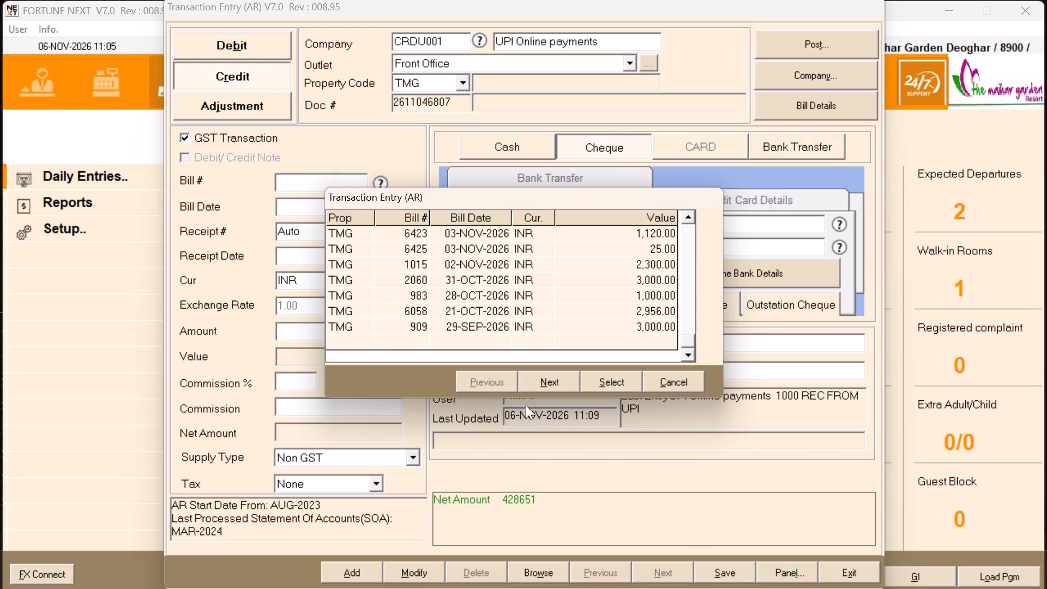
key("alt+Tab")
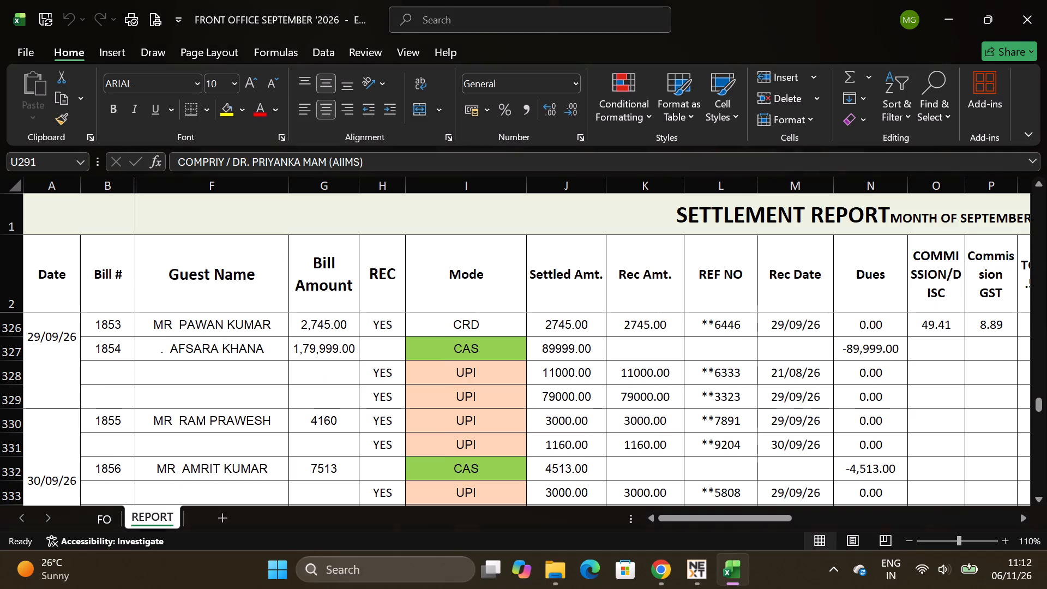
scroll(518, 408, "up", 12)
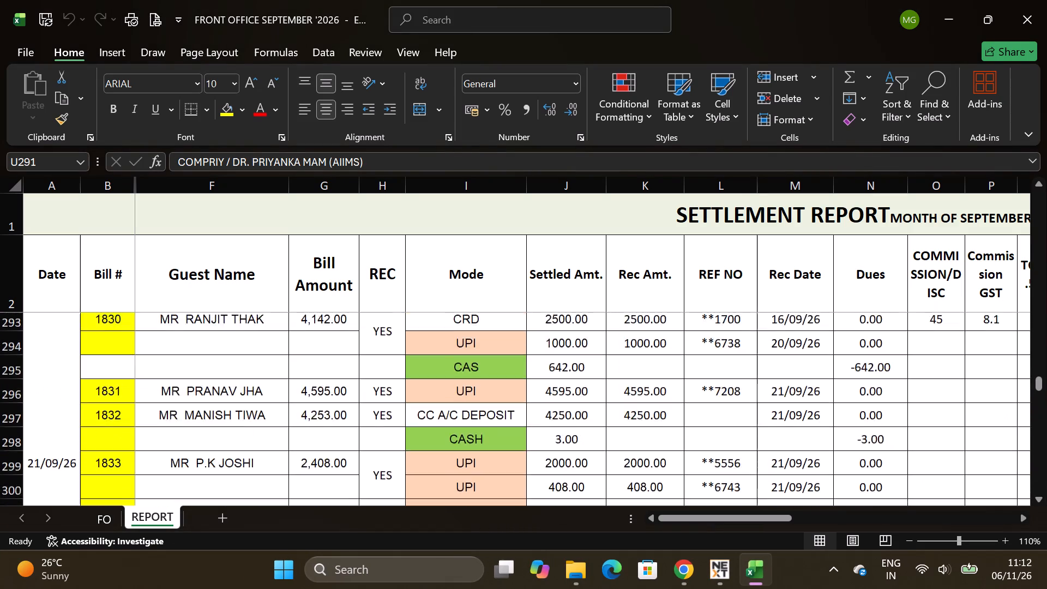
scroll(518, 408, "down", 19)
scroll(518, 407, "up", 3)
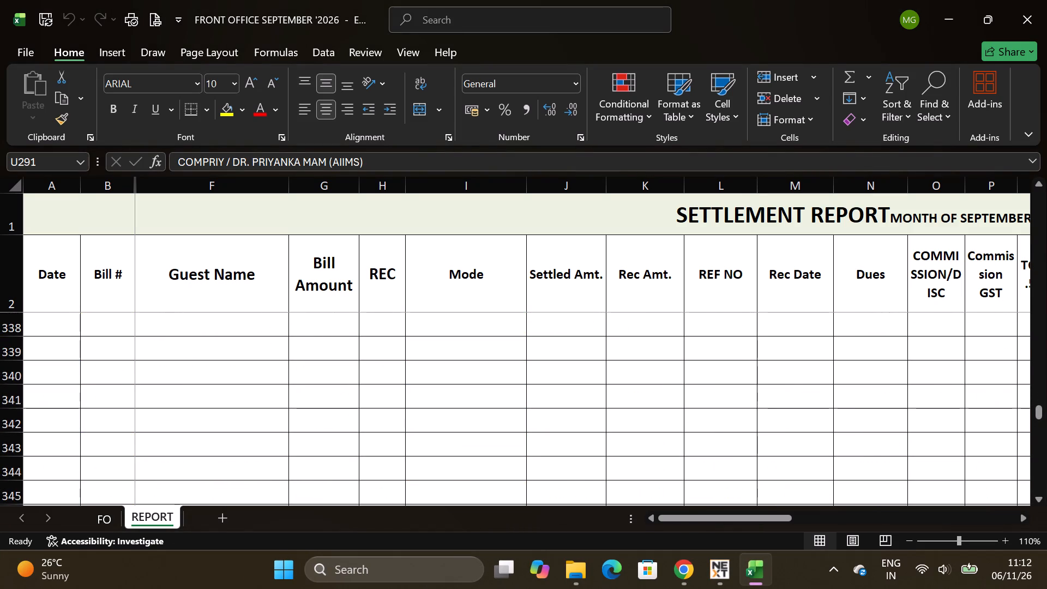
scroll(518, 407, "up", 3)
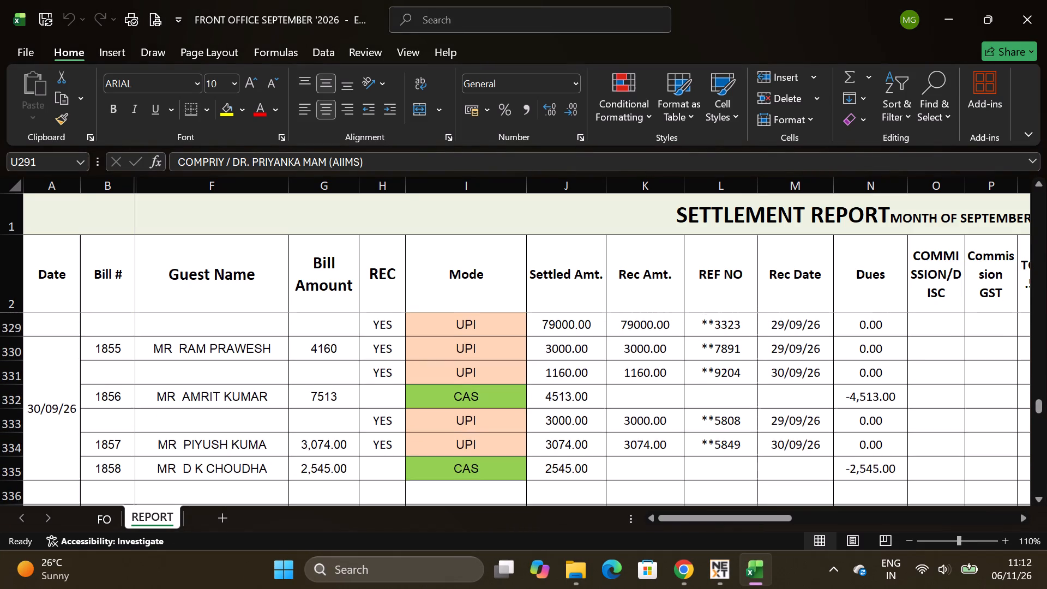
scroll(514, 407, "up", 2)
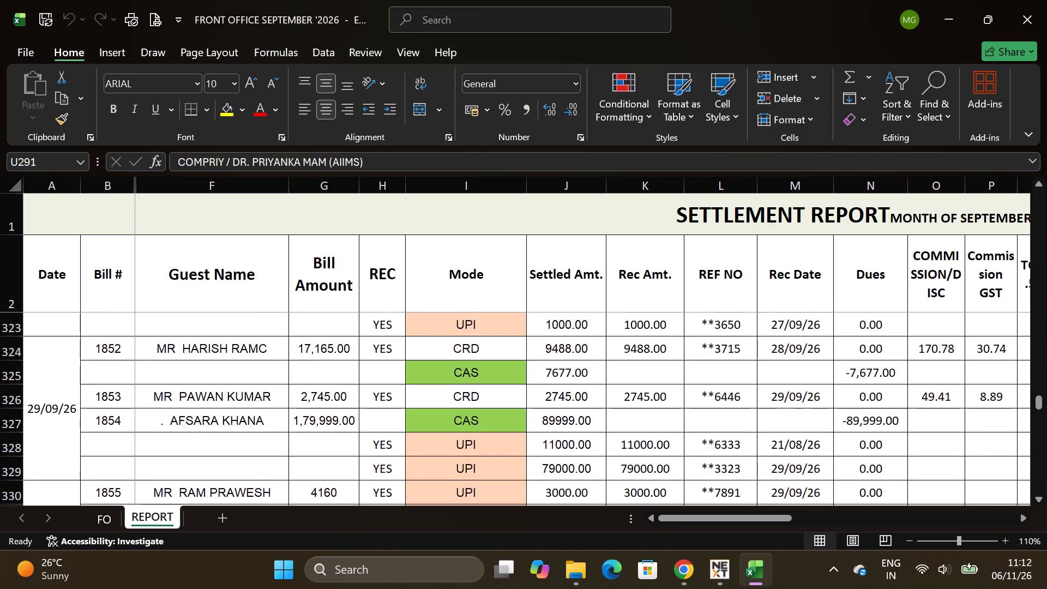
scroll(514, 407, "up", 2)
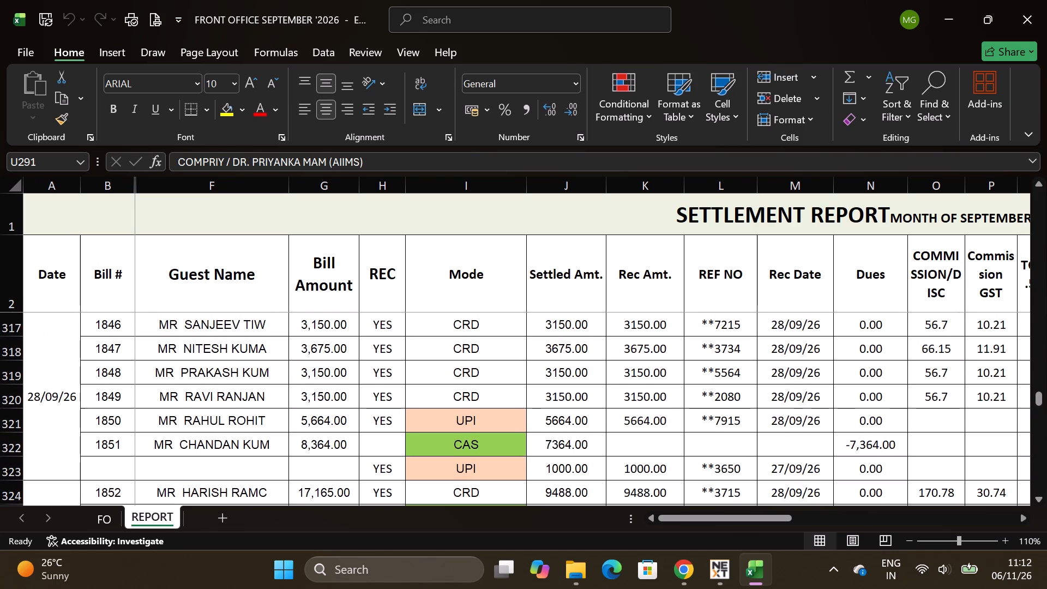
scroll(516, 406, "up", 1)
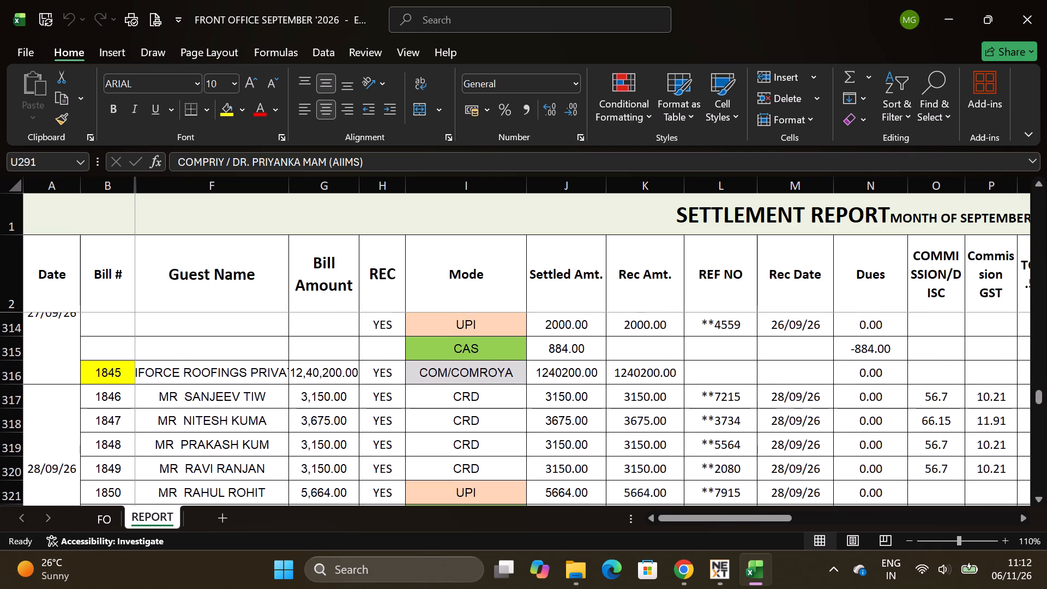
scroll(516, 406, "up", 1)
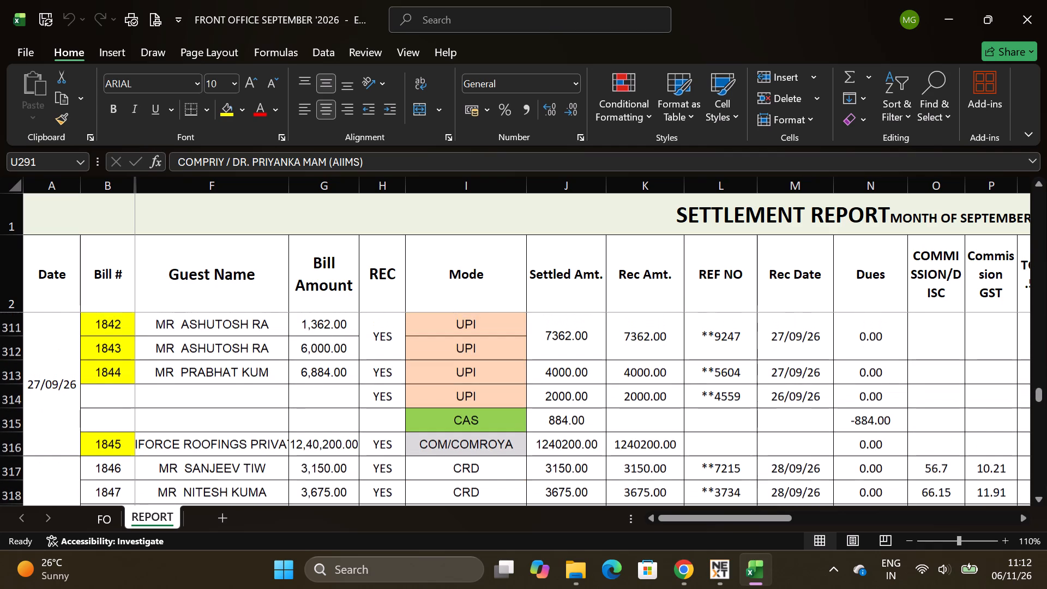
scroll(516, 406, "up", 3)
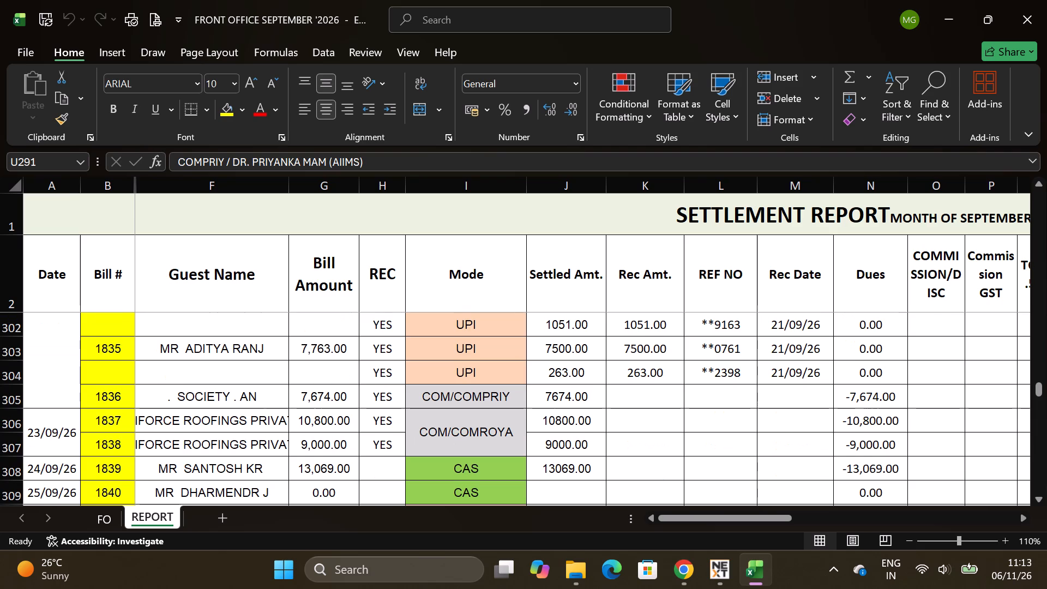
scroll(516, 406, "up", 2)
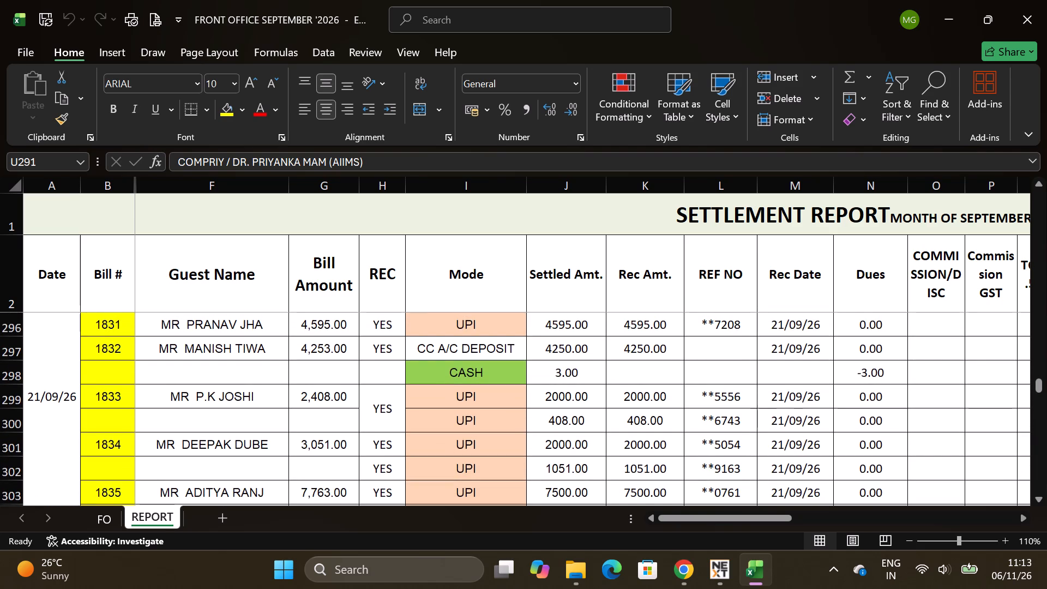
scroll(516, 406, "up", 3)
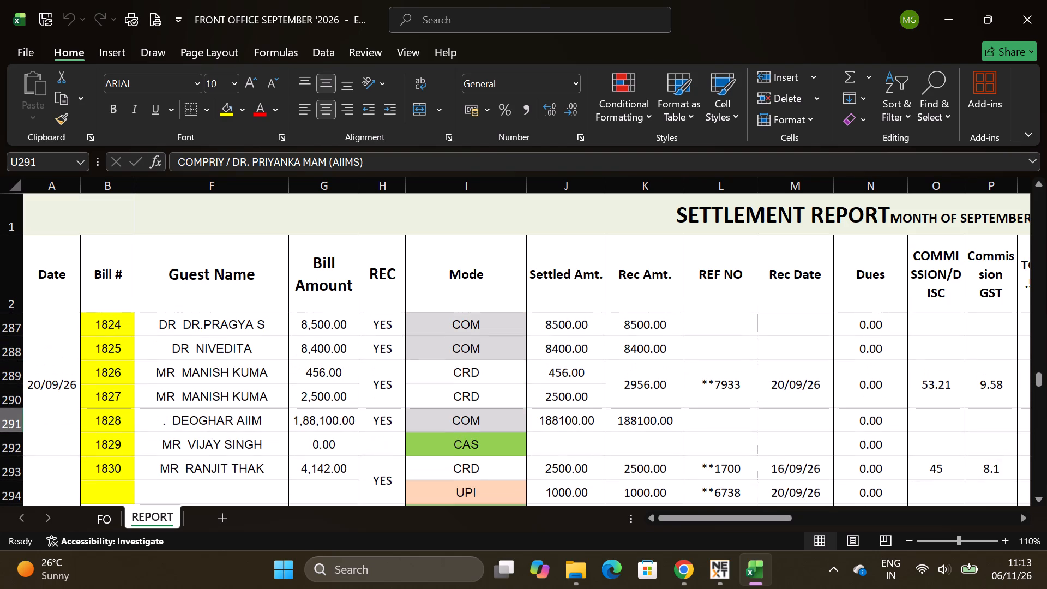
scroll(516, 406, "up", 2)
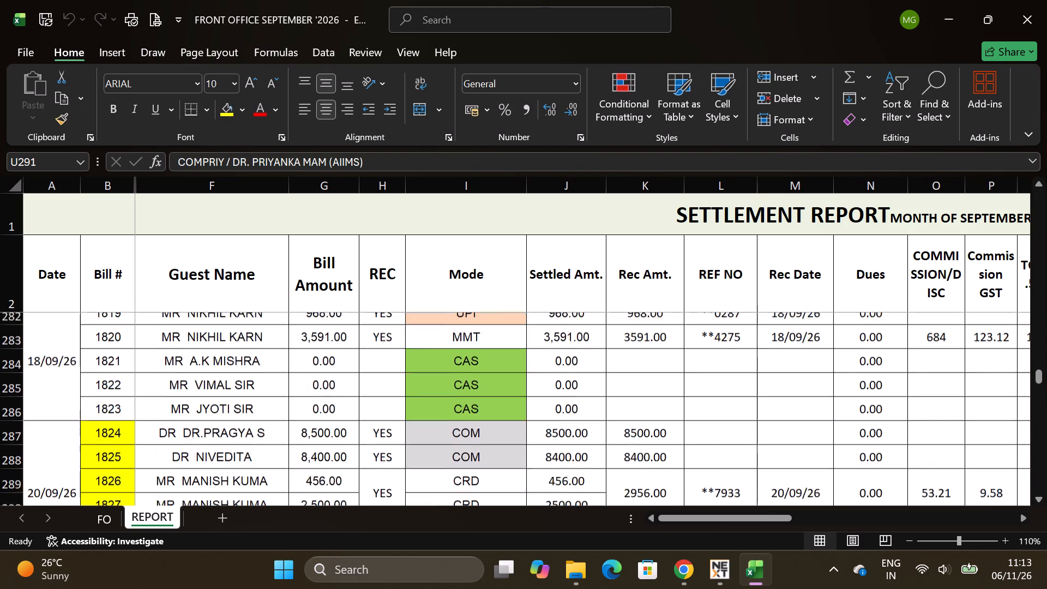
scroll(516, 406, "up", 1)
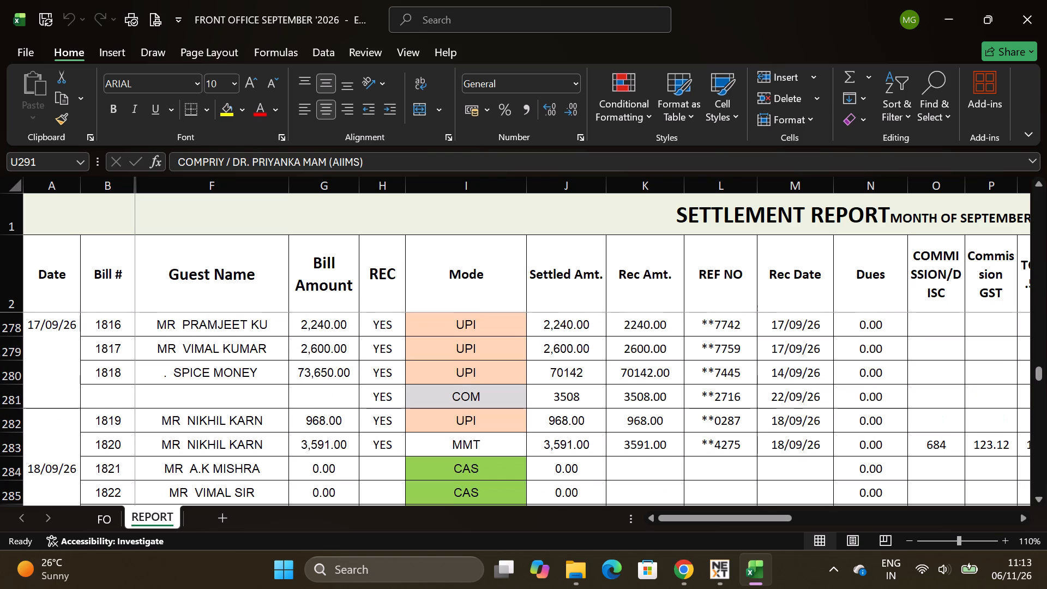
scroll(516, 406, "up", 1)
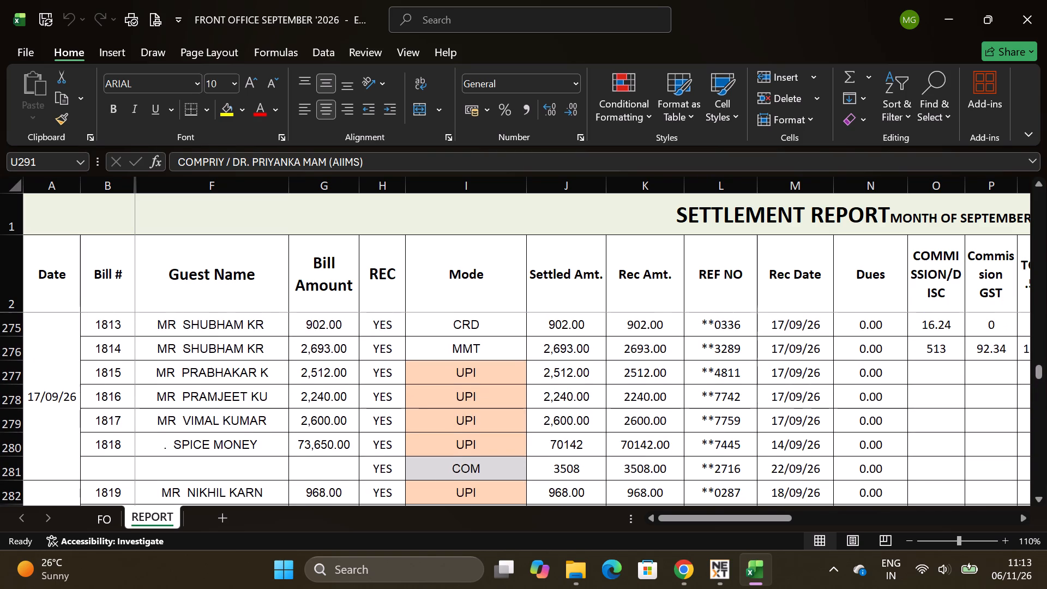
Examine the payment mode and REC status of the mid-September settlement rows from bill 1814 back to bill 1791.
left_click(516, 374)
scroll(516, 374, "up", 1)
left_click(515, 413)
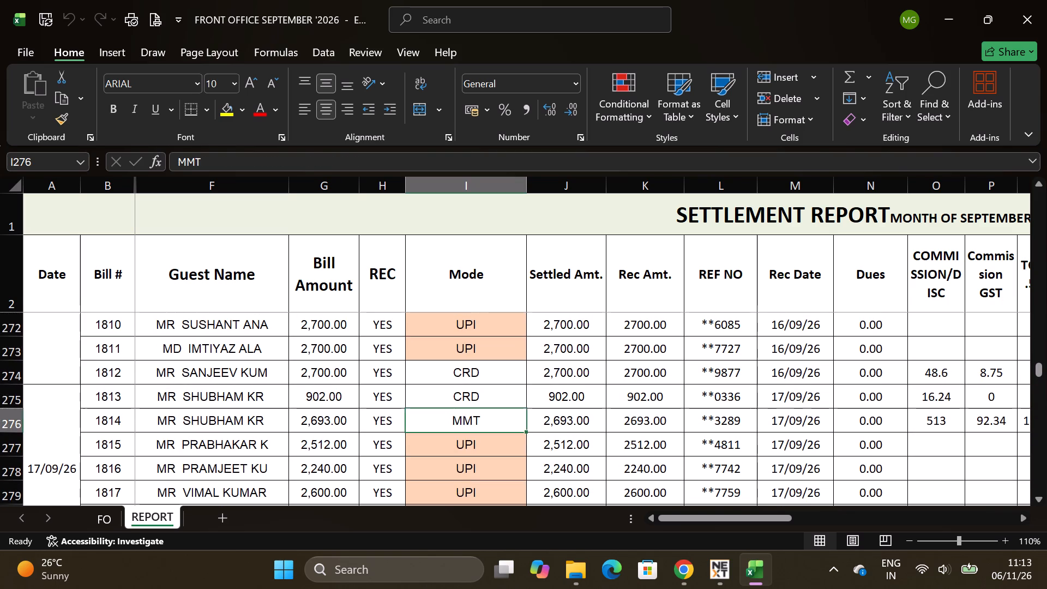
left_click(519, 395)
left_click(518, 374)
scroll(516, 394, "up", 1)
left_click(518, 415)
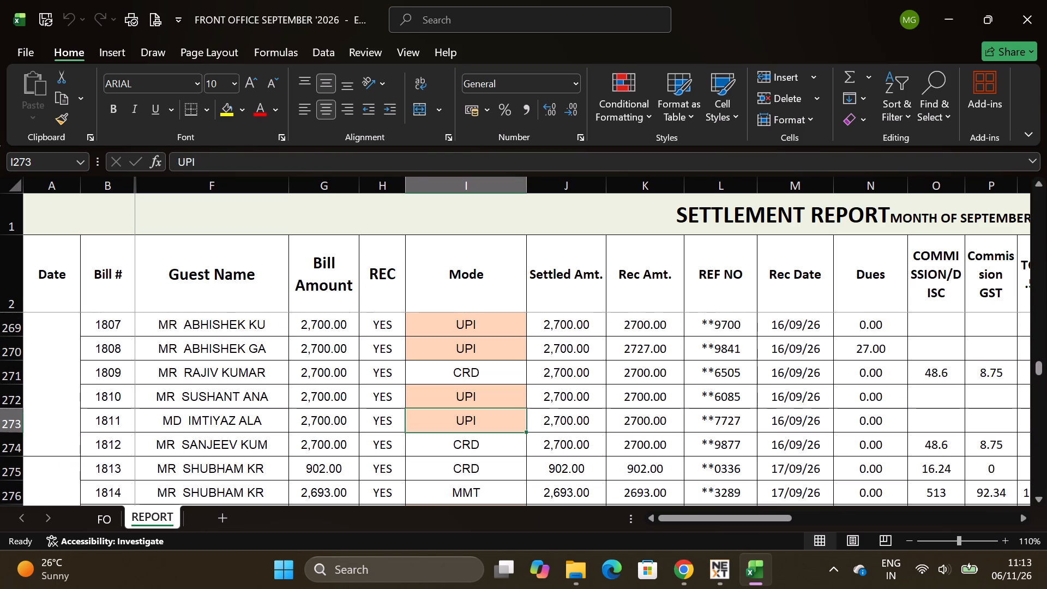
left_click(523, 403)
left_click(507, 372)
scroll(507, 372, "up", 1)
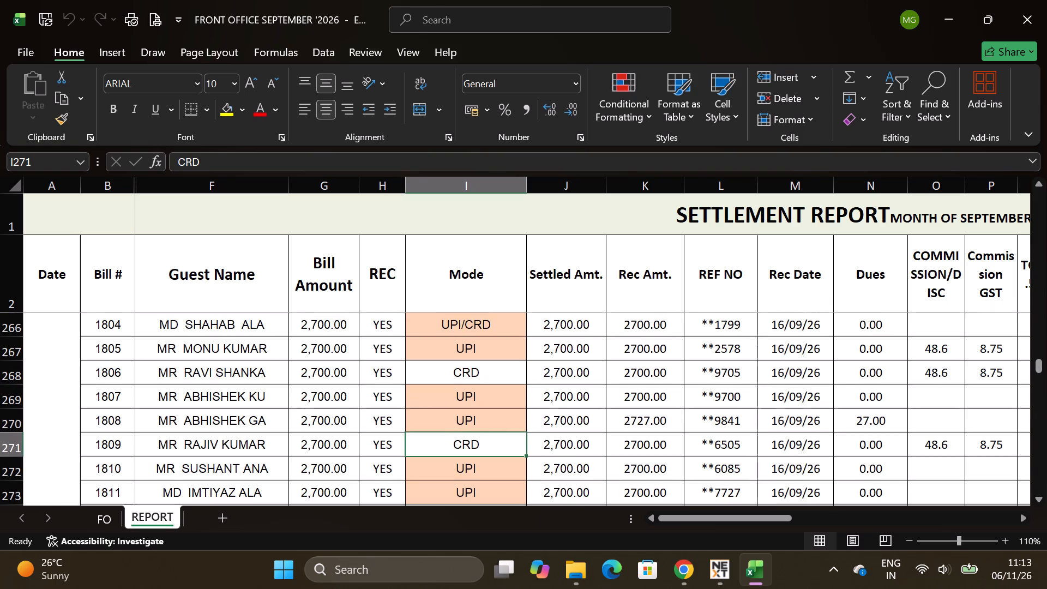
left_click(520, 424)
left_click(524, 400)
left_click(515, 378)
scroll(513, 393, "up", 1)
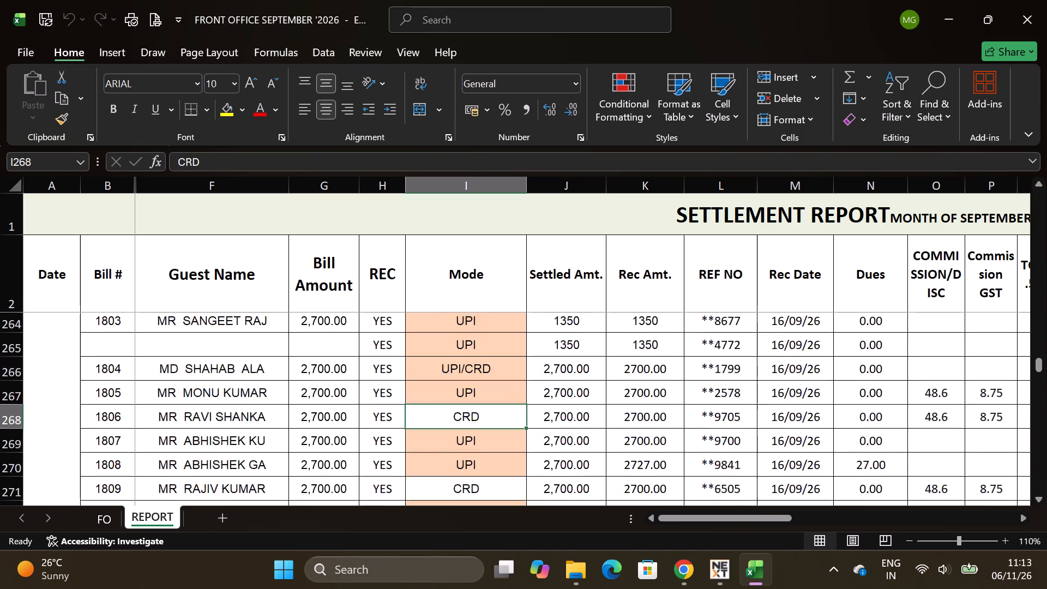
left_click(508, 417)
left_click(516, 396)
scroll(515, 399, "up", 1)
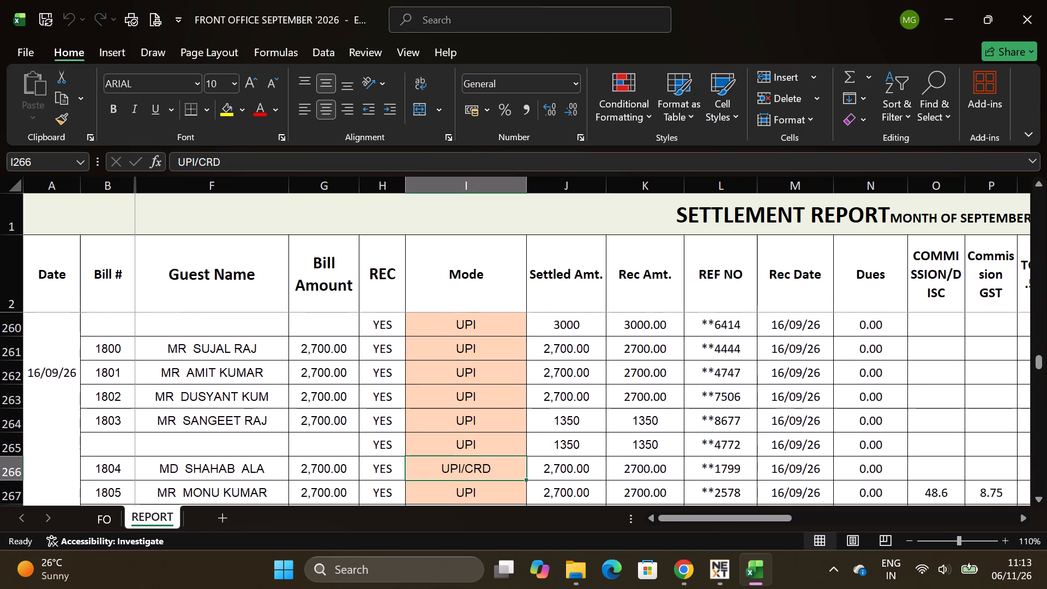
scroll(511, 440, "up", 1)
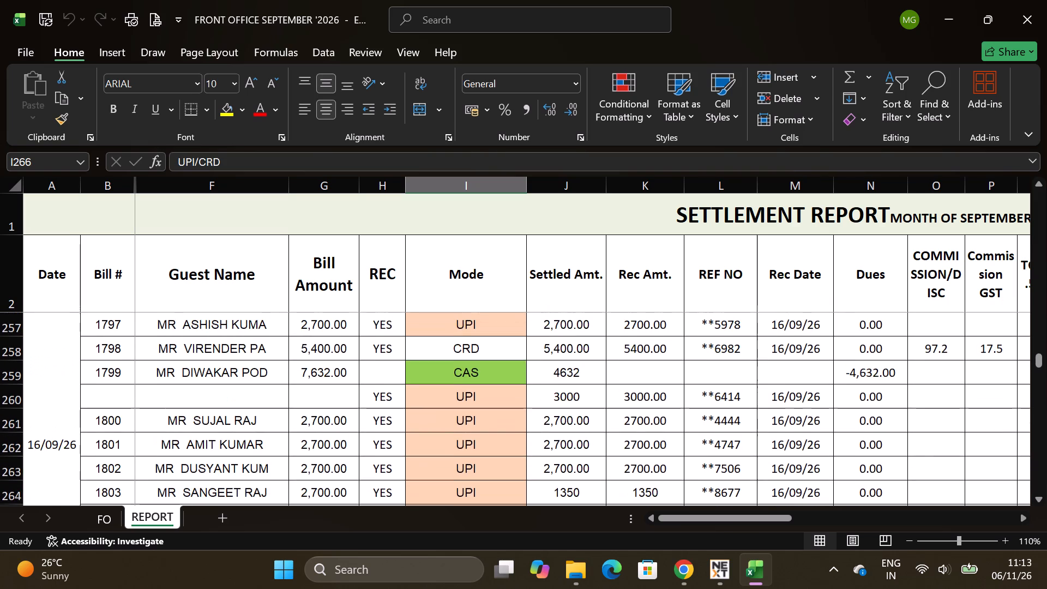
scroll(511, 440, "up", 1)
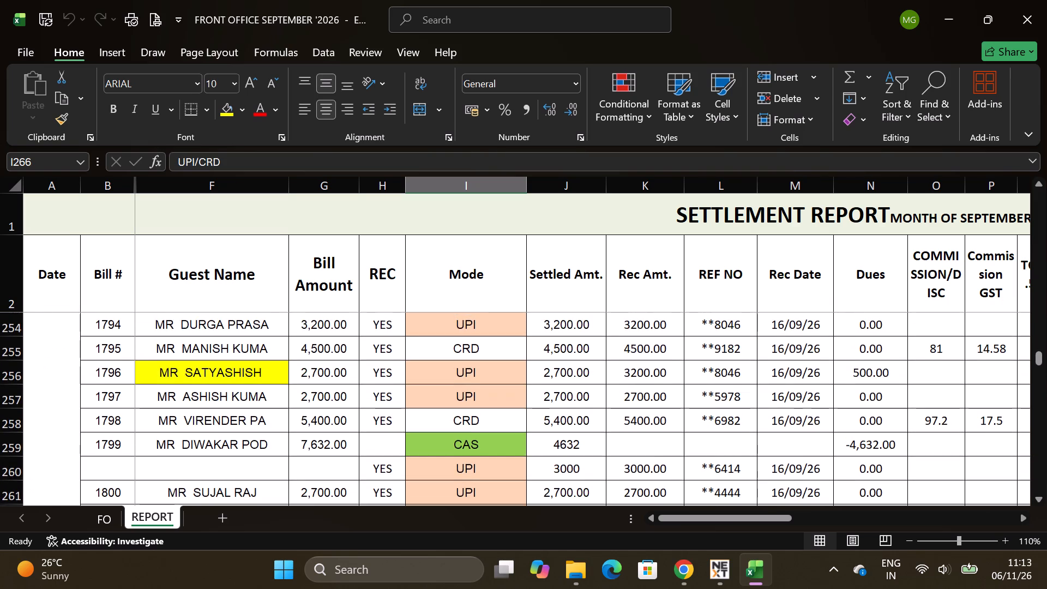
scroll(511, 440, "up", 1)
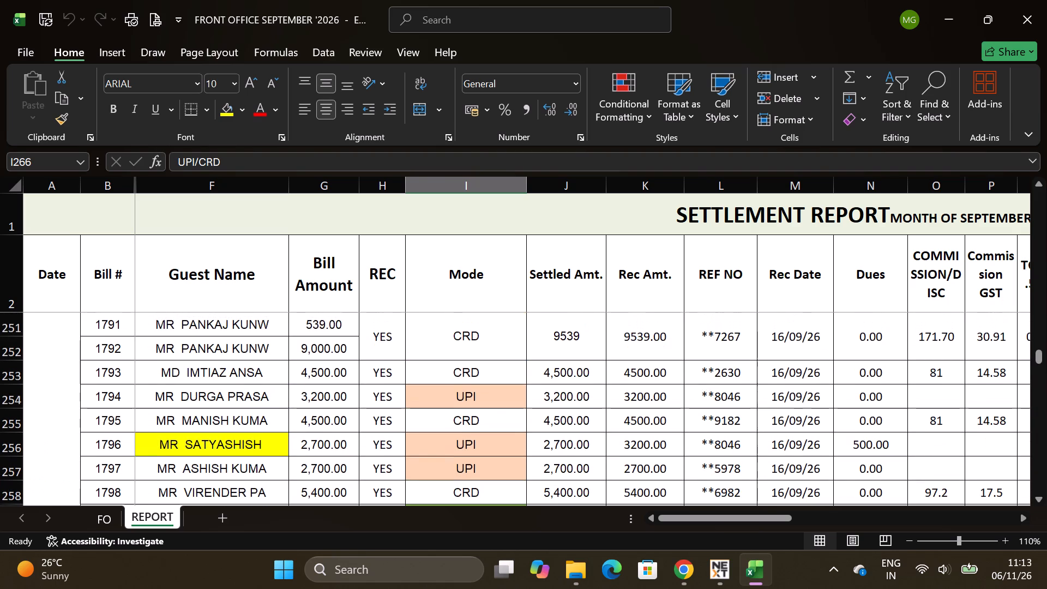
Look through the September settlement report to its last row, bill 1858, and back to its first row, bill 1572.
scroll(511, 440, "down", 12)
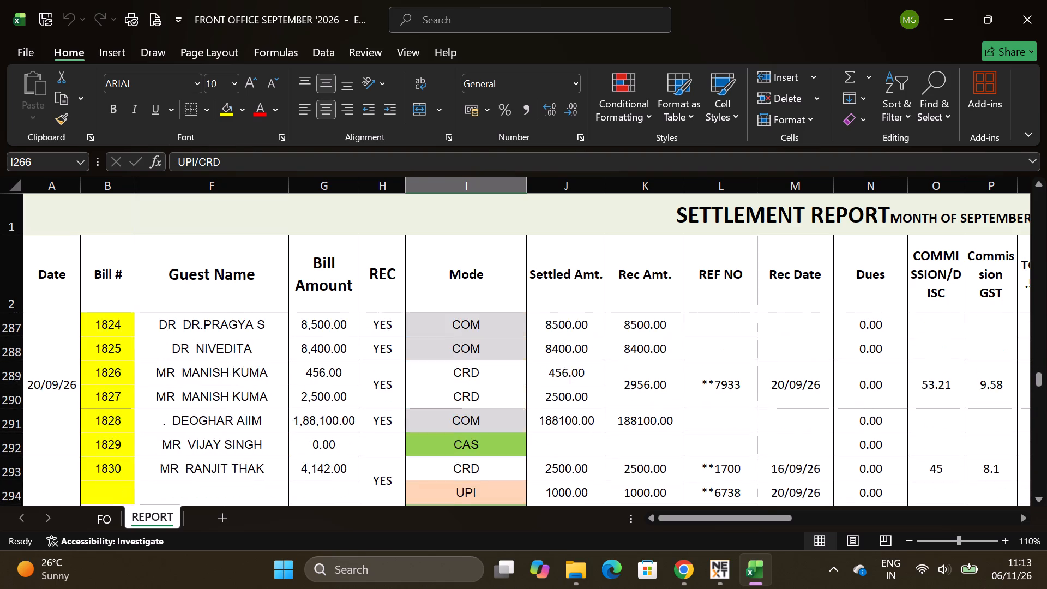
scroll(511, 440, "down", 18)
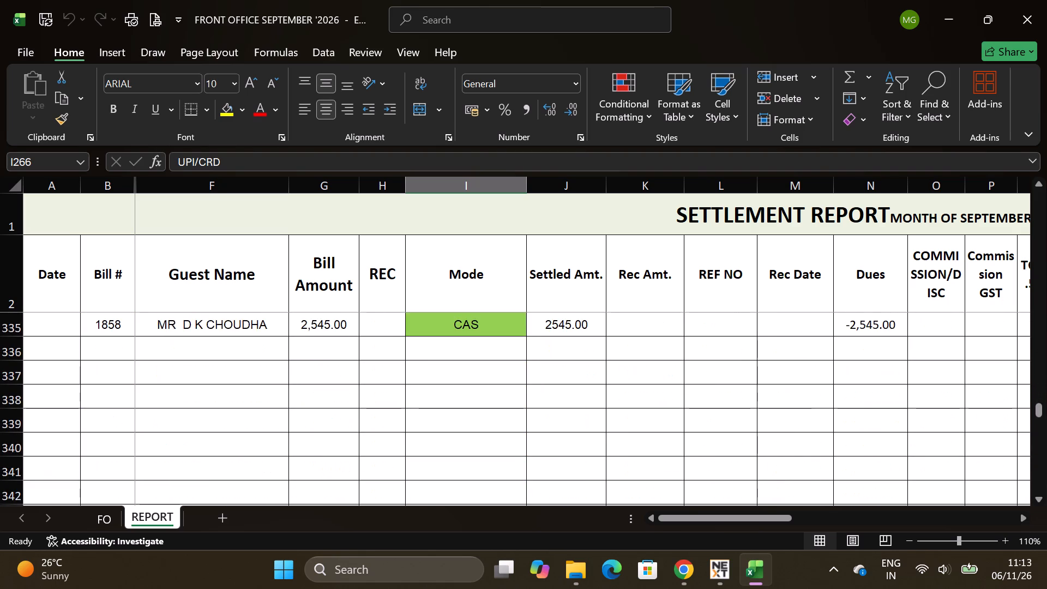
scroll(511, 440, "down", 2)
scroll(511, 440, "up", 19)
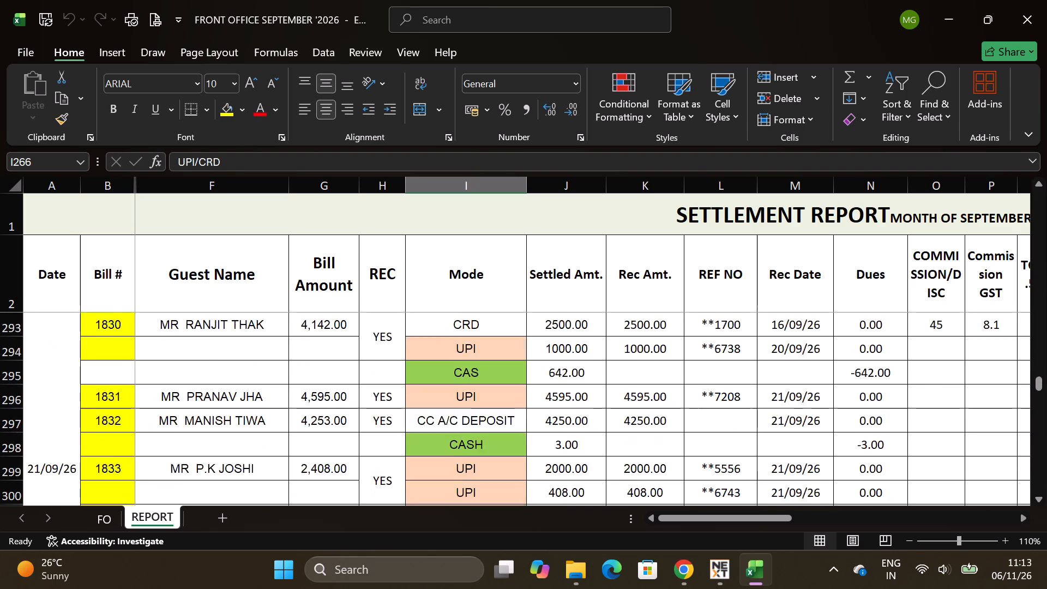
scroll(511, 440, "up", 20)
scroll(511, 440, "up", 14)
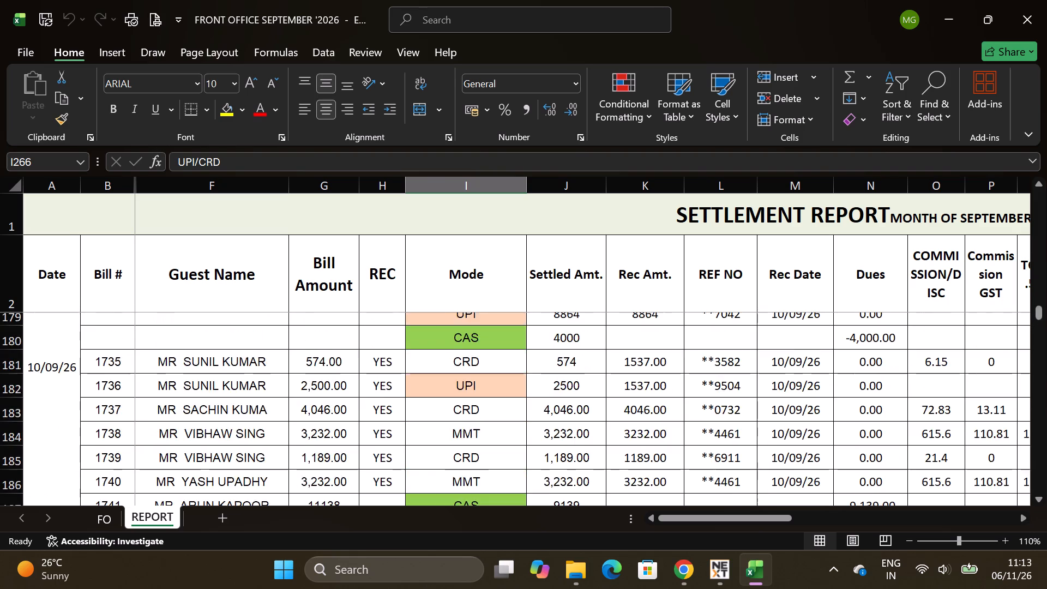
scroll(511, 440, "up", 20)
scroll(511, 440, "up", 14)
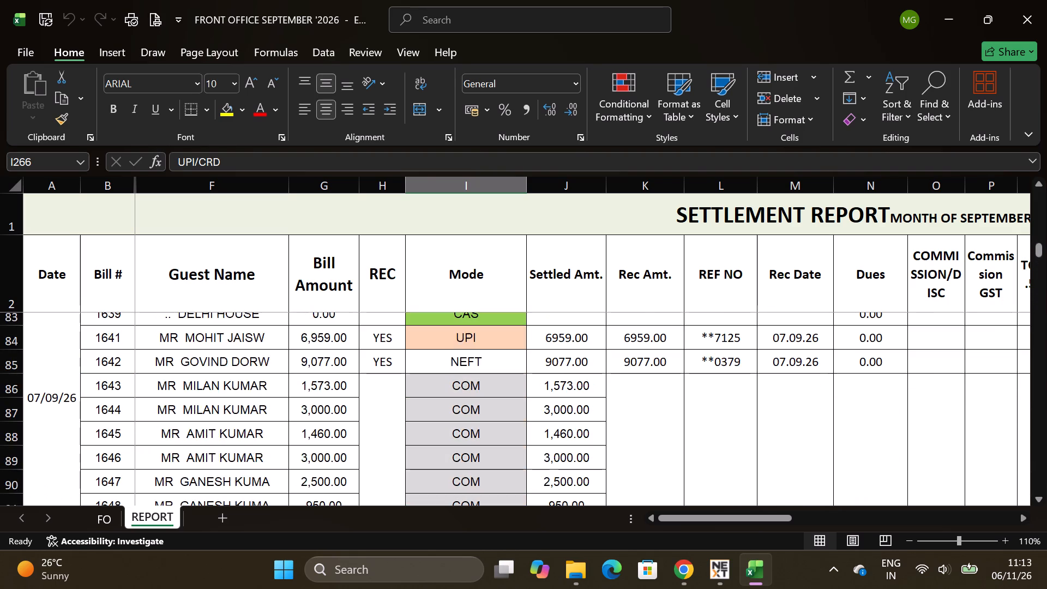
scroll(510, 440, "up", 20)
scroll(510, 440, "up", 14)
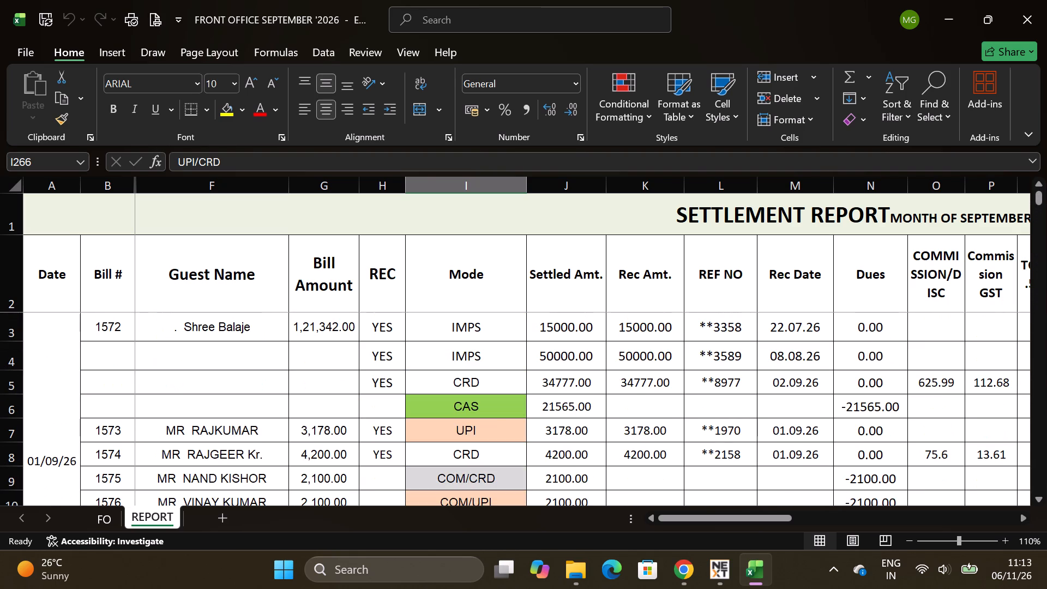
scroll(510, 440, "up", 18)
scroll(542, 424, "up", 4)
Examine the payment mode and REC status of the 10 and 11 September settlement rows, from bill 1728 through bill 1754.
scroll(542, 424, "down", 15)
scroll(542, 424, "down", 11)
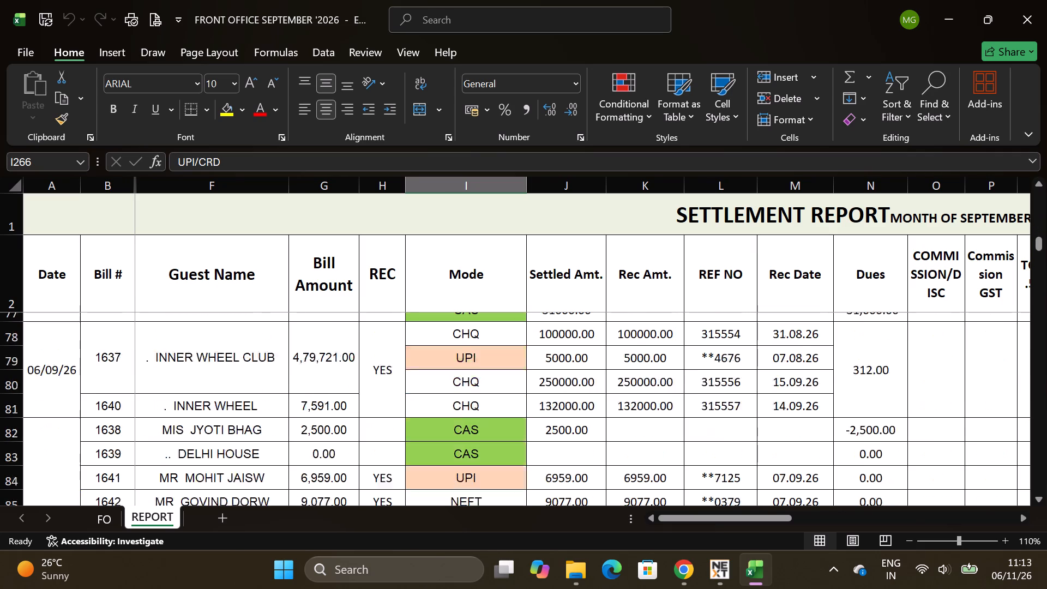
scroll(542, 424, "down", 13)
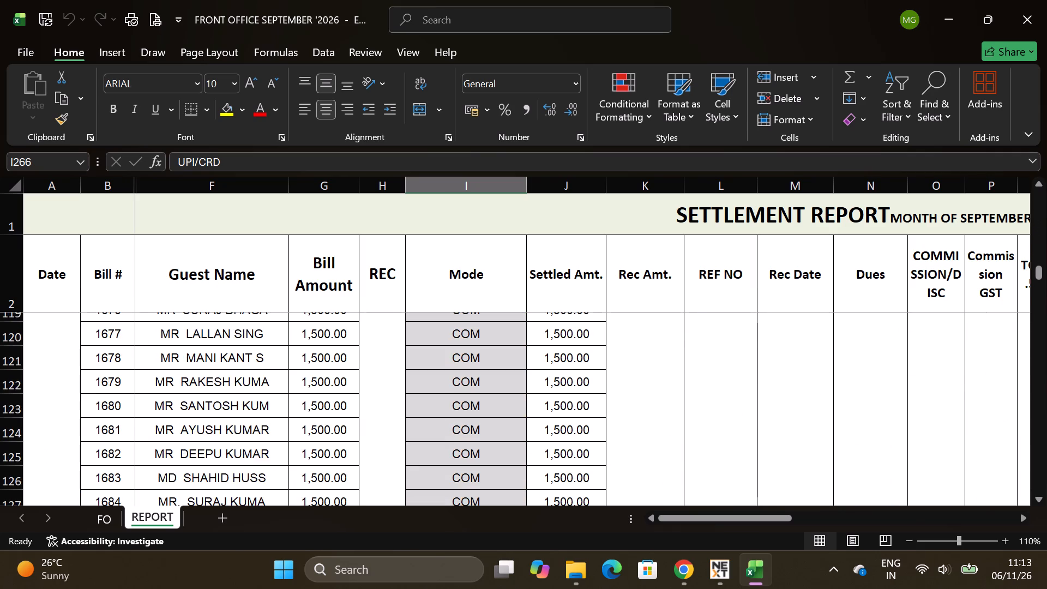
scroll(542, 424, "down", 18)
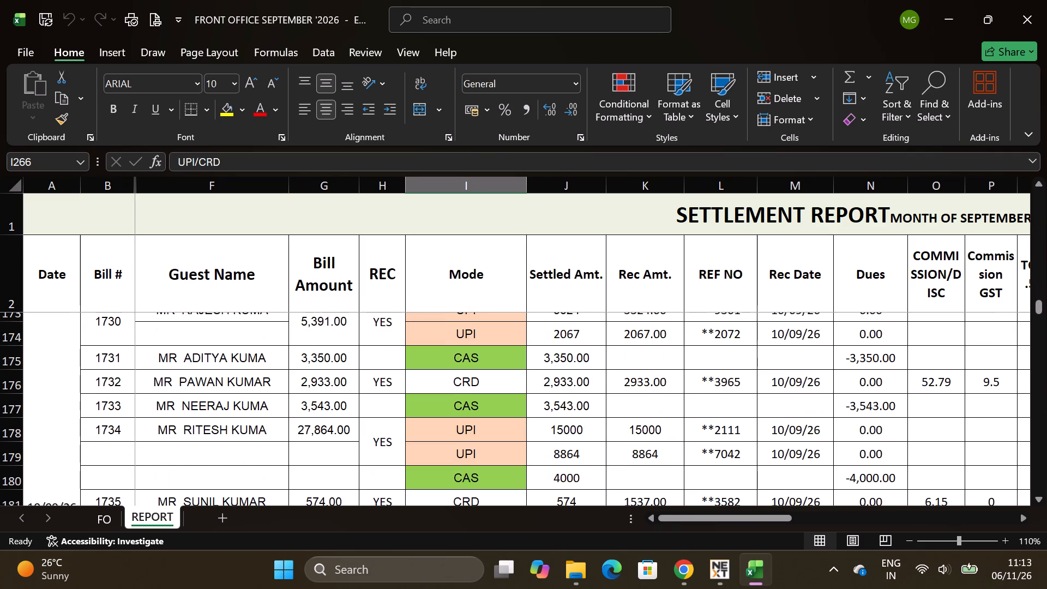
scroll(542, 424, "up", 3)
scroll(542, 424, "down", 1)
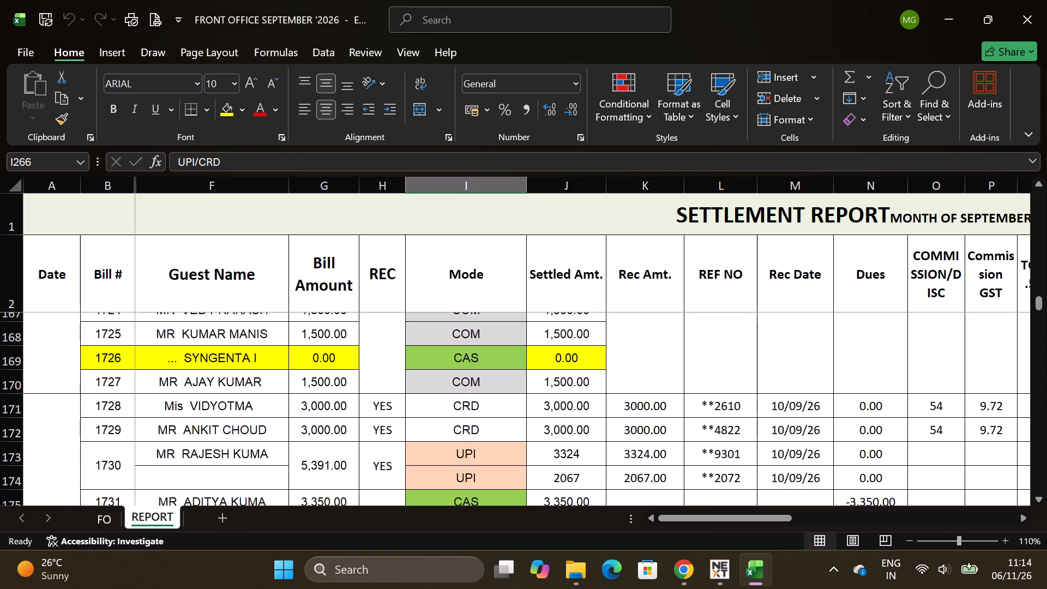
scroll(542, 424, "down", 2)
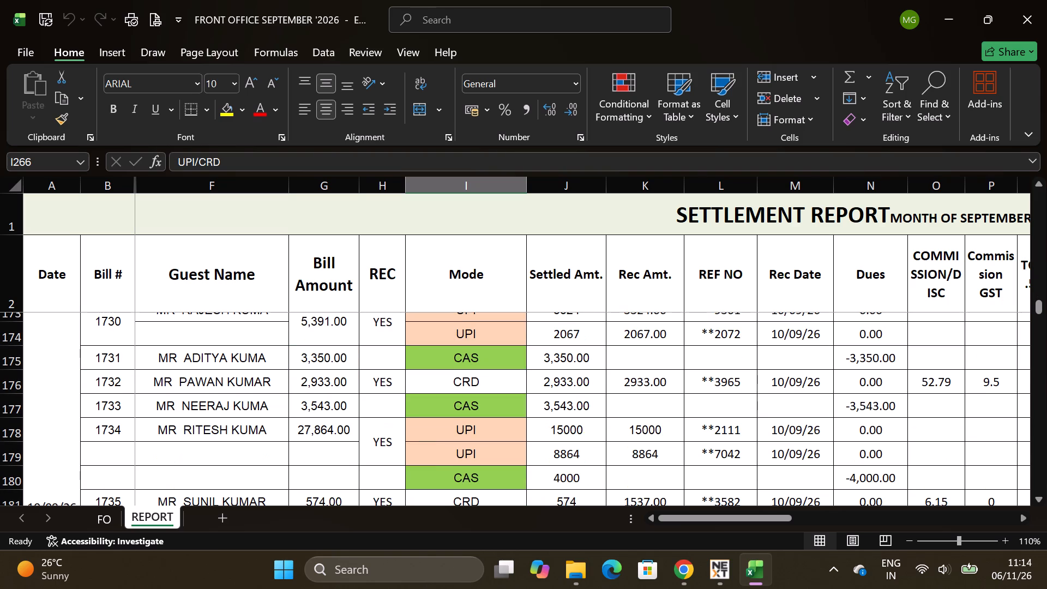
scroll(542, 424, "down", 1)
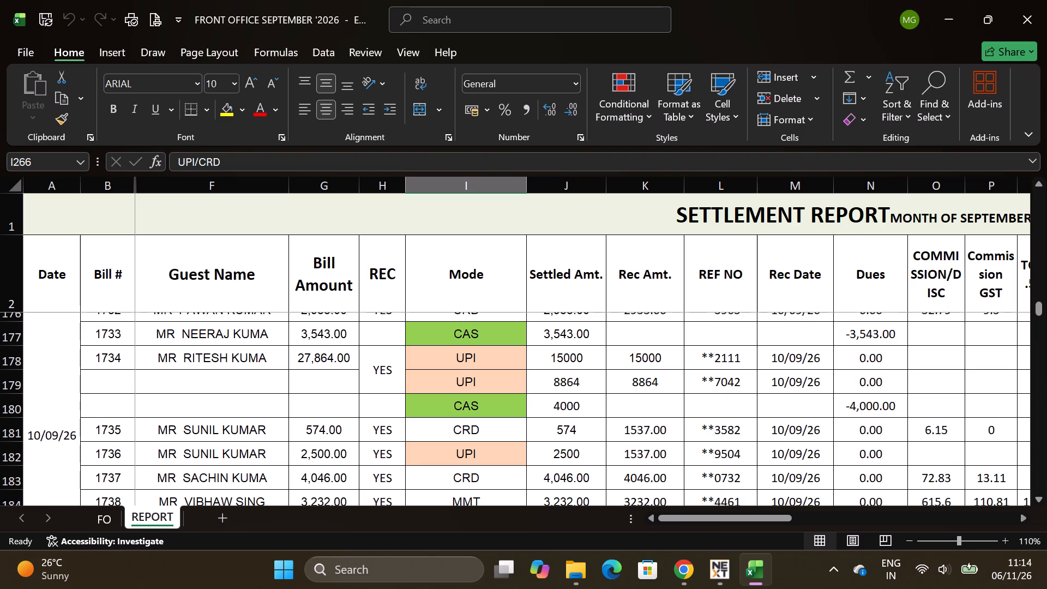
scroll(542, 424, "down", 2)
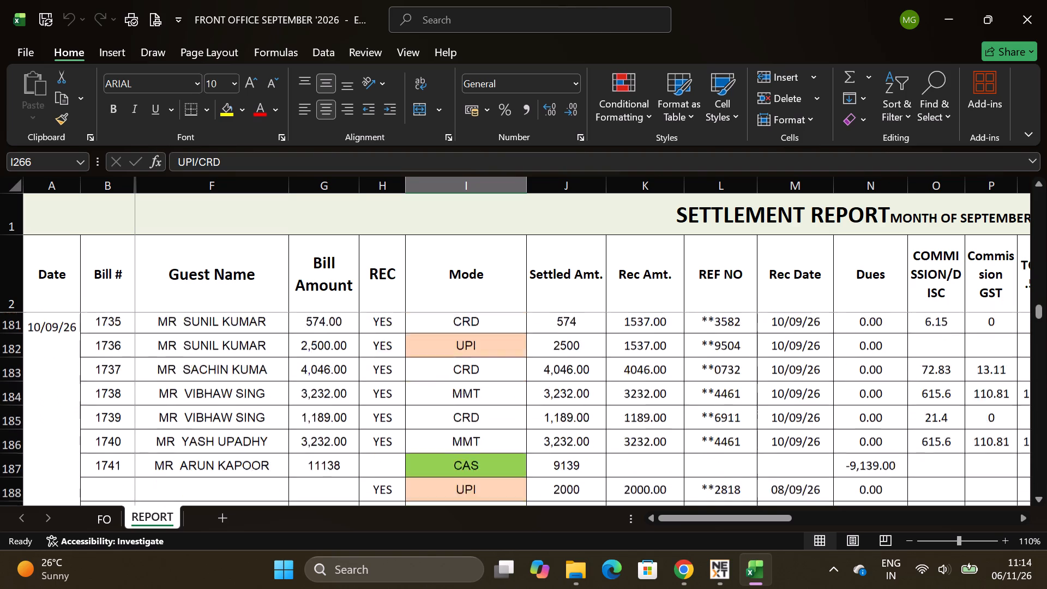
scroll(542, 424, "down", 1)
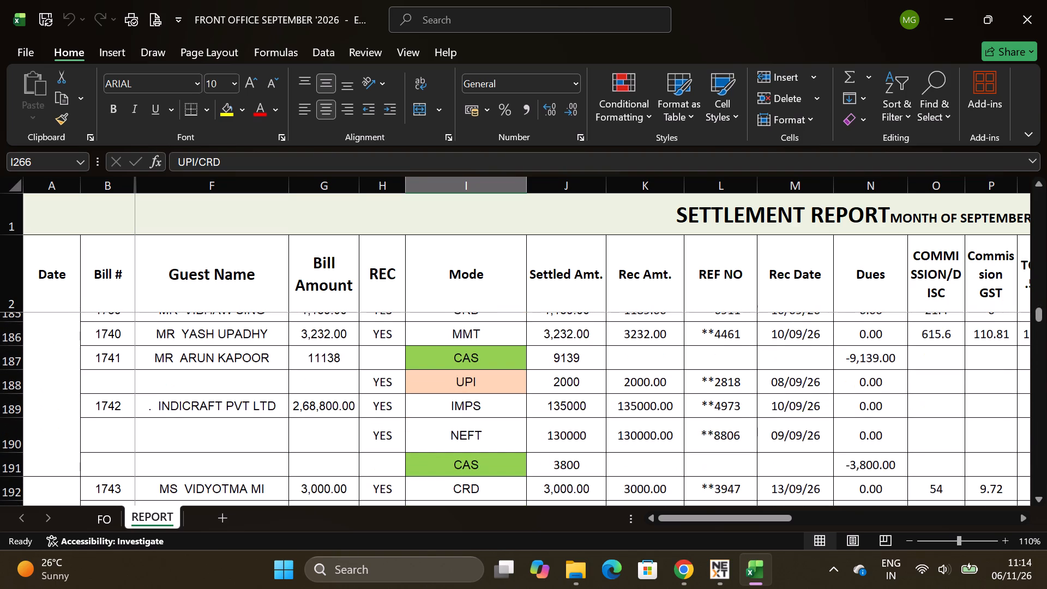
scroll(542, 424, "down", 1)
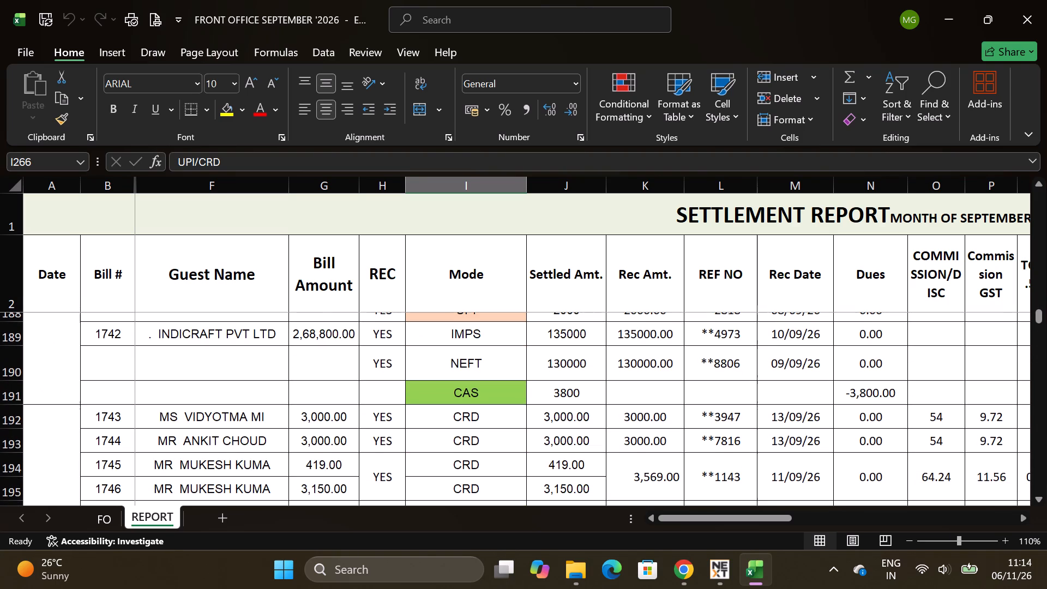
scroll(542, 424, "down", 2)
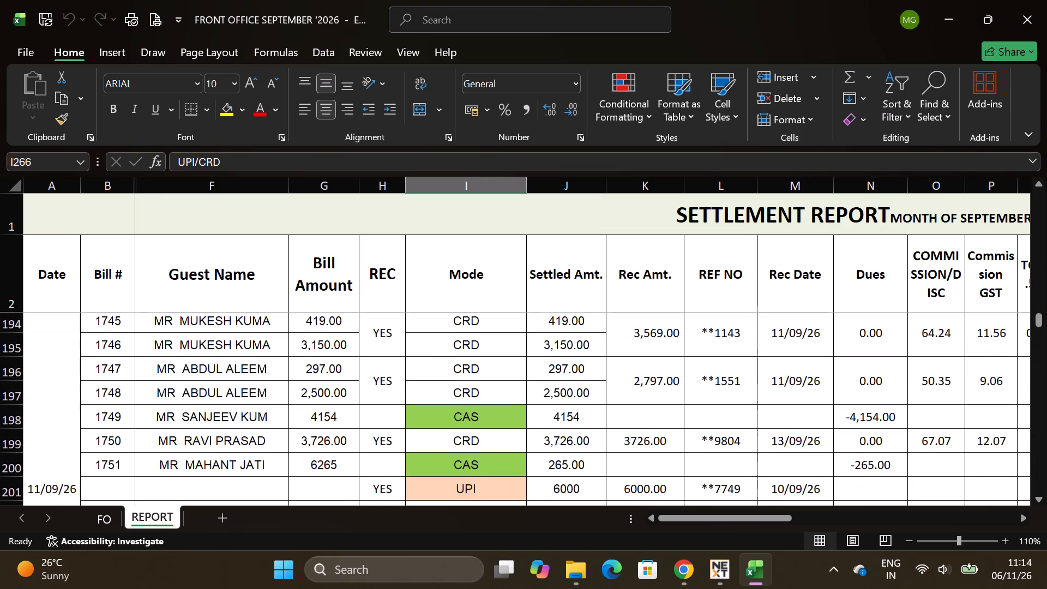
scroll(542, 424, "down", 1)
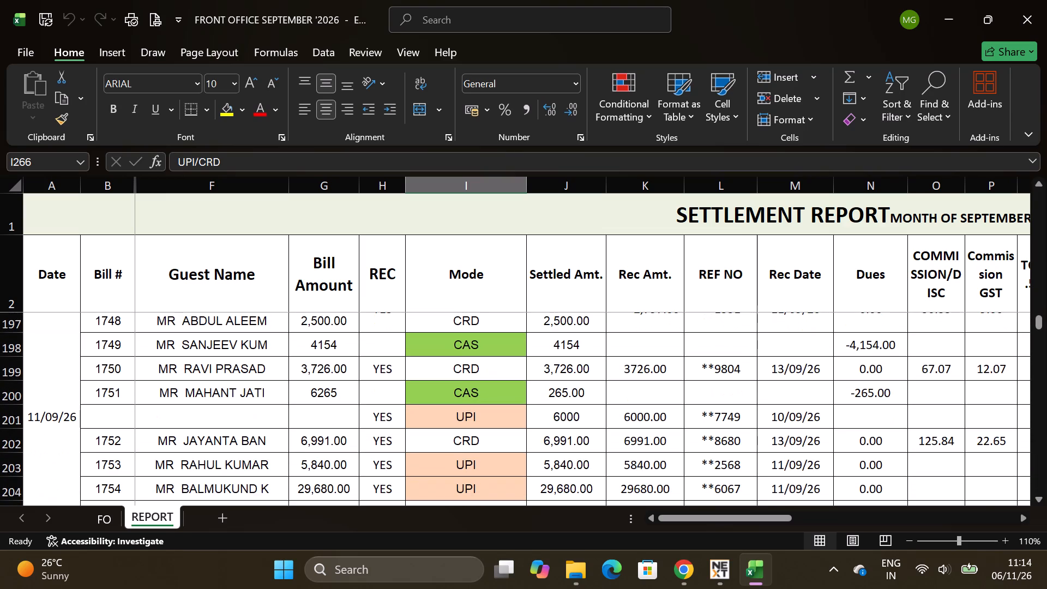
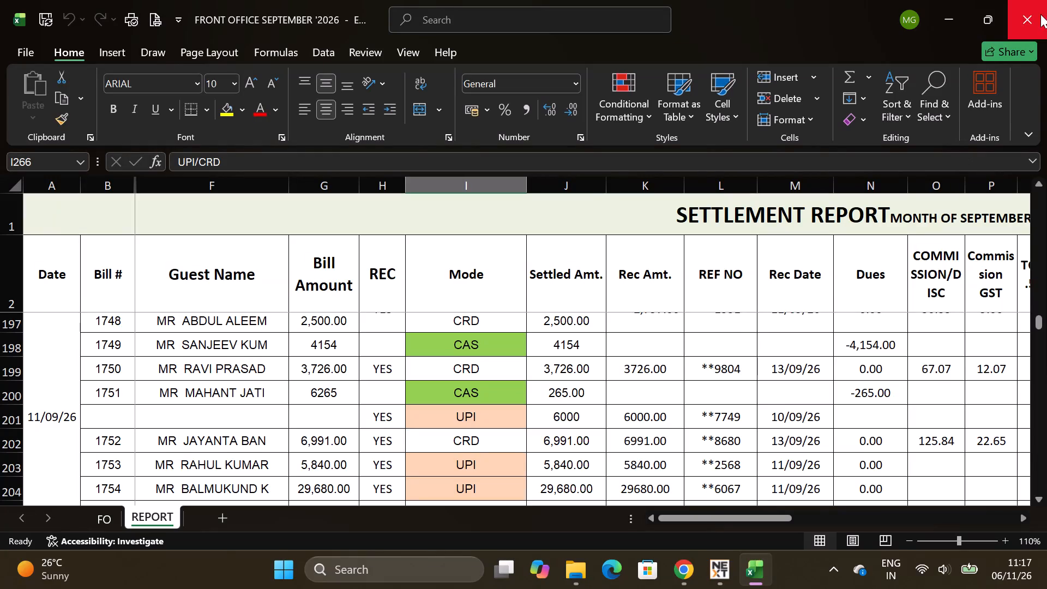
Close the FRONT OFFICE SEPTEMBER '2026 workbook and dismiss the UPI Online payments bill list in Fortune Next without selecting a bill.
left_click(1040, 14)
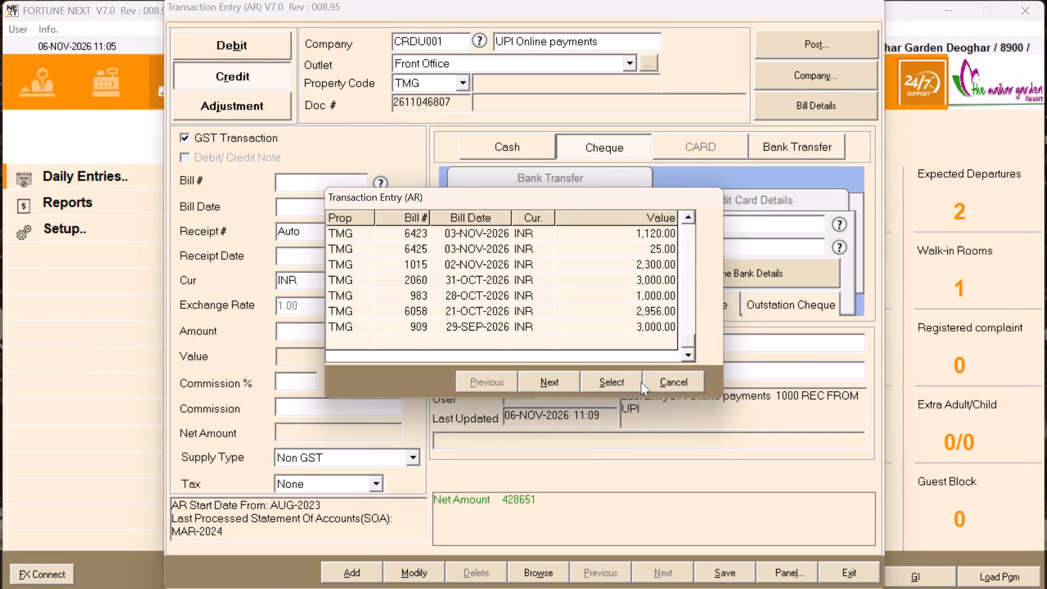
left_click(660, 382)
Switch to the File Explorer window showing the DAILY REPORT MONTH OF SEPTEMBER 2026 folder.
key("alt+Tab")
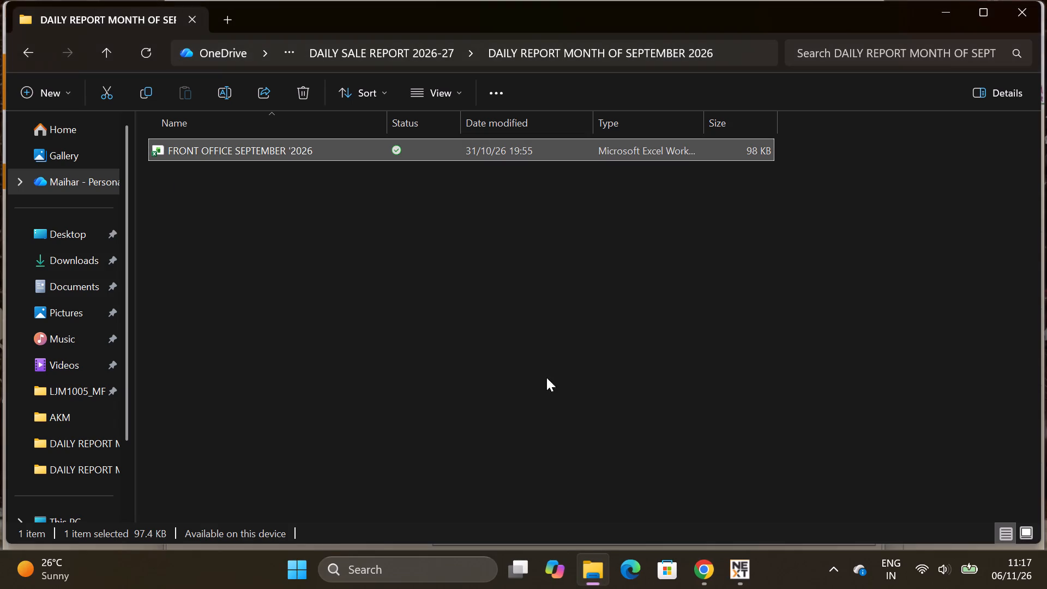